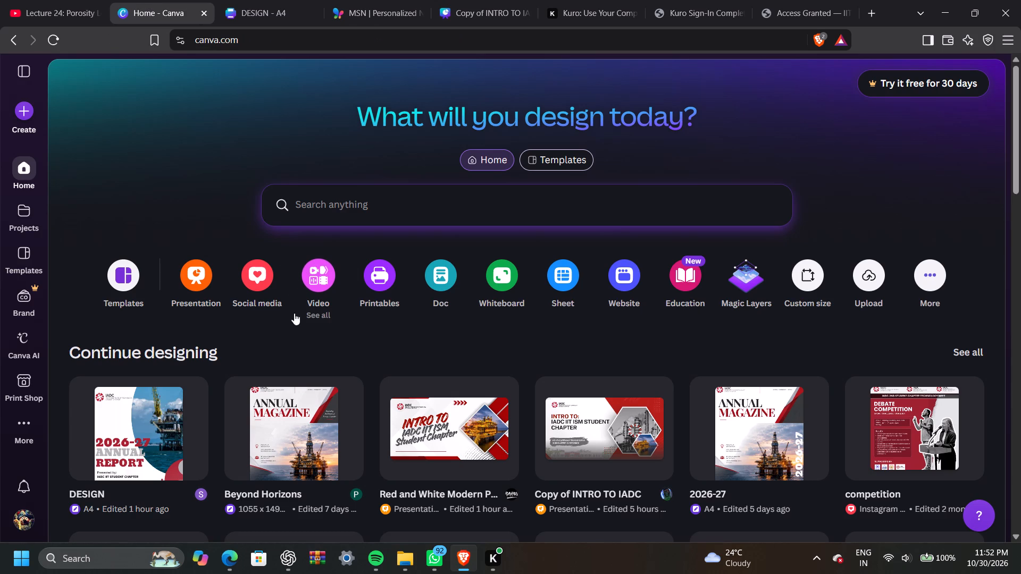
{"action": "scroll", "coordinate": [295, 322], "scroll_direction": "down", "scroll_amount": 1}
{"action": "left_click", "coordinate": [443, 361]}
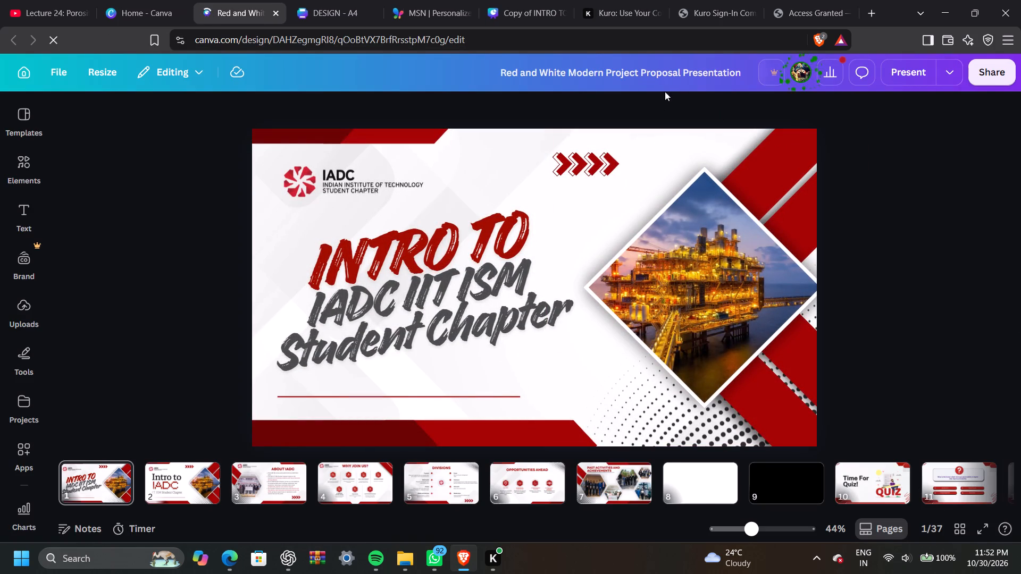
Rename the presentation as INTRO TO IADC_2026.
{"action": "double_click", "coordinate": [696, 71]}
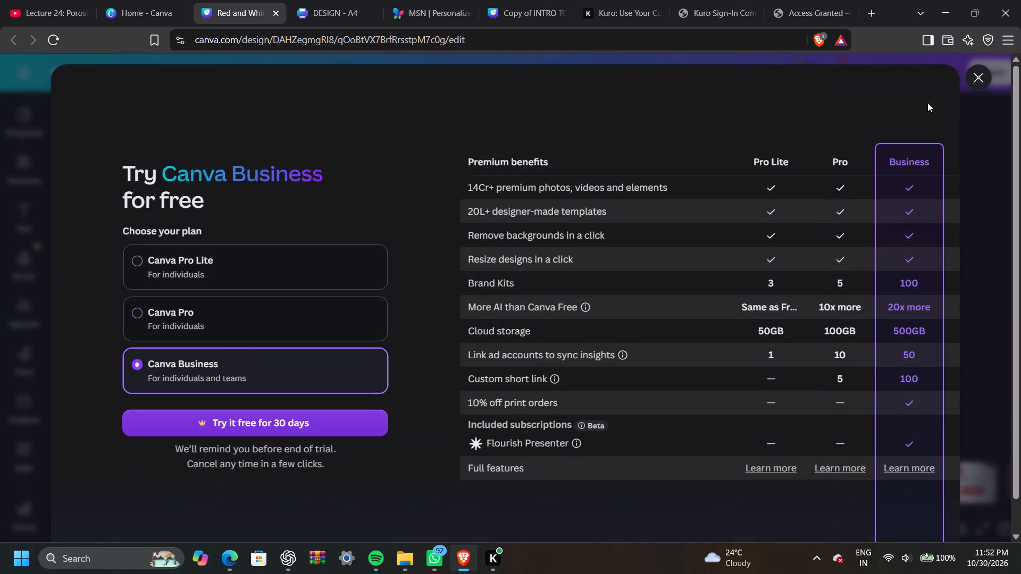
{"action": "left_click", "coordinate": [976, 84]}
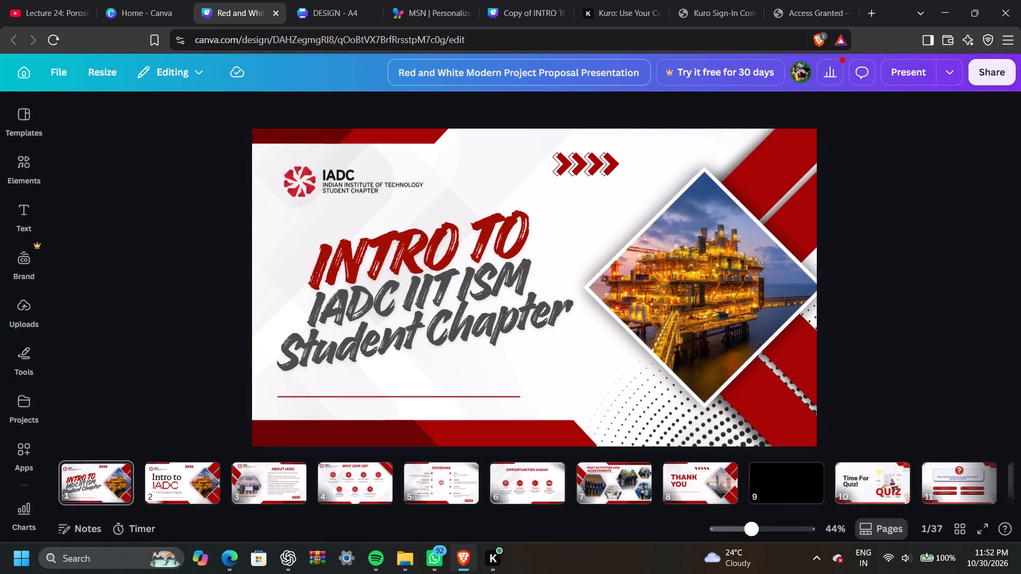
{"action": "double_click", "coordinate": [618, 71]}
{"action": "key", "text": "BackSpace"}
{"action": "key", "text": "BackSpace"}
{"action": "key", "text": "BackSpace"}
{"action": "key", "text": "BackSpace"}
{"action": "key", "text": "BackSpace"}
{"action": "key", "text": "BackSpace"}
{"action": "key", "text": "BackSpace"}
{"action": "key", "text": "BackSpace"}
{"action": "key", "text": "BackSpace"}
{"action": "key", "text": "BackSpace"}
{"action": "key", "text": "BackSpace"}
{"action": "key", "text": "BackSpace"}
{"action": "key", "text": "BackSpace"}
{"action": "key", "text": "BackSpace"}
{"action": "key", "text": "BackSpace"}
{"action": "key", "text": "BackSpace"}
{"action": "key", "text": "BackSpace"}
{"action": "key", "text": "BackSpace"}
{"action": "key", "text": "BackSpace"}
{"action": "key", "text": "BackSpace"}
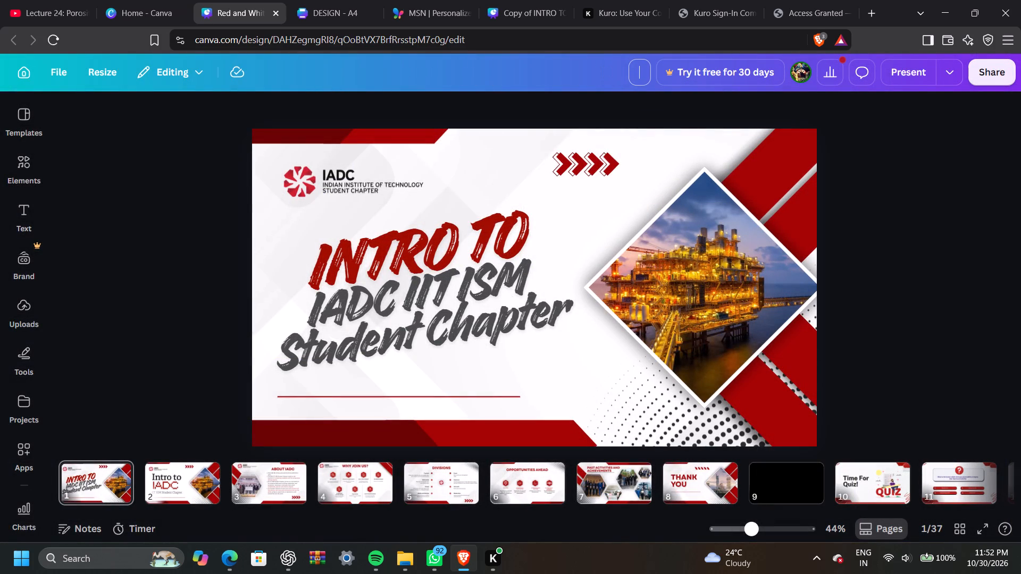
{"action": "type", "text": "INTRO TO IADC"}
{"action": "key", "text": "2"}
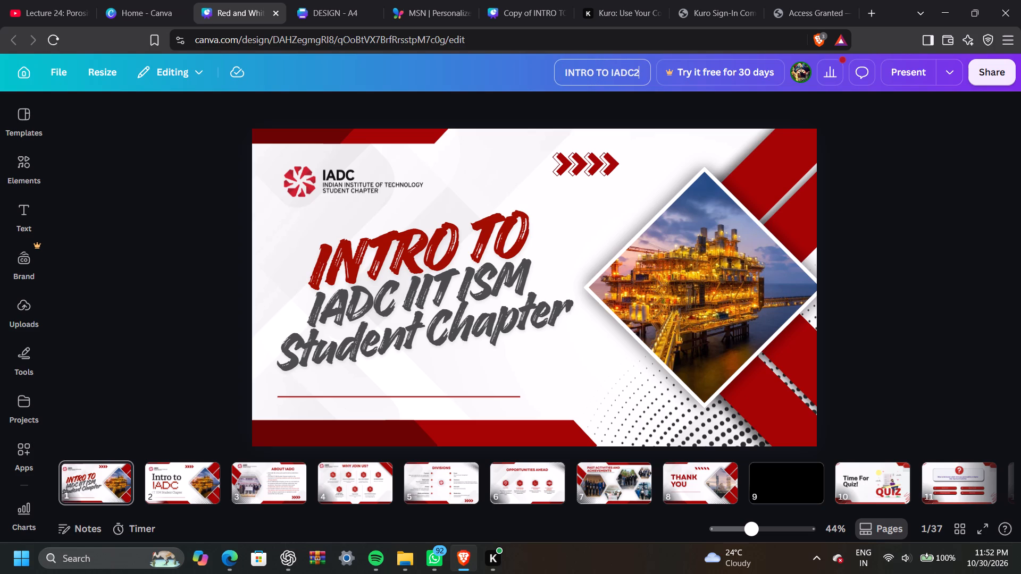
{"action": "type", "text": "026"}
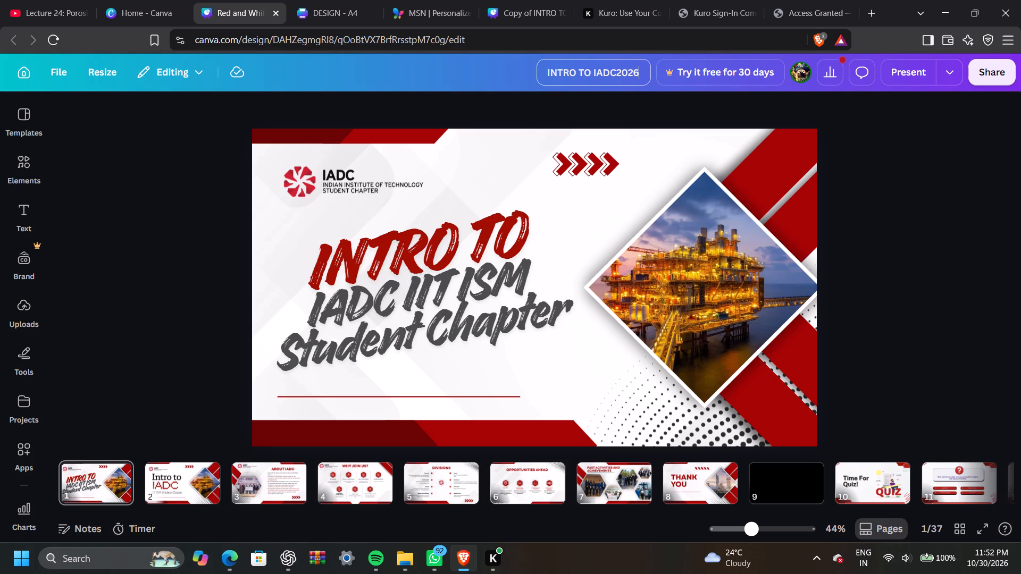
{"action": "key", "text": "Left"}
{"action": "key", "text": "Left"}
{"action": "key", "text": "Left"}
{"action": "key", "text": "Left"}
{"action": "key", "text": "shift+underscore"}
{"action": "key", "text": "Return"}
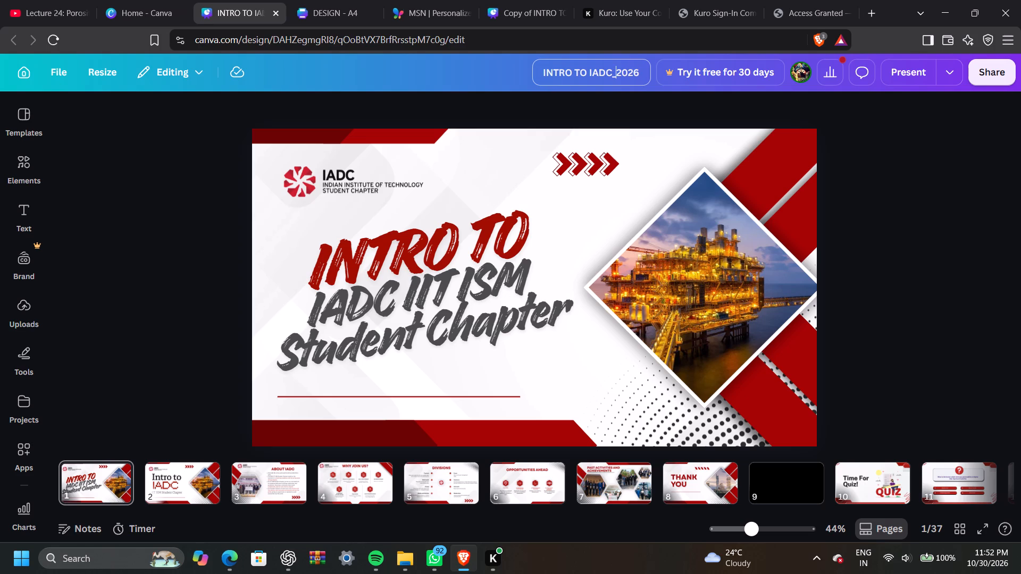
Examine the Thank You page, the quiz and hidden pages that follow it, and the Thank You page's available options.
{"action": "left_click", "coordinate": [712, 494]}
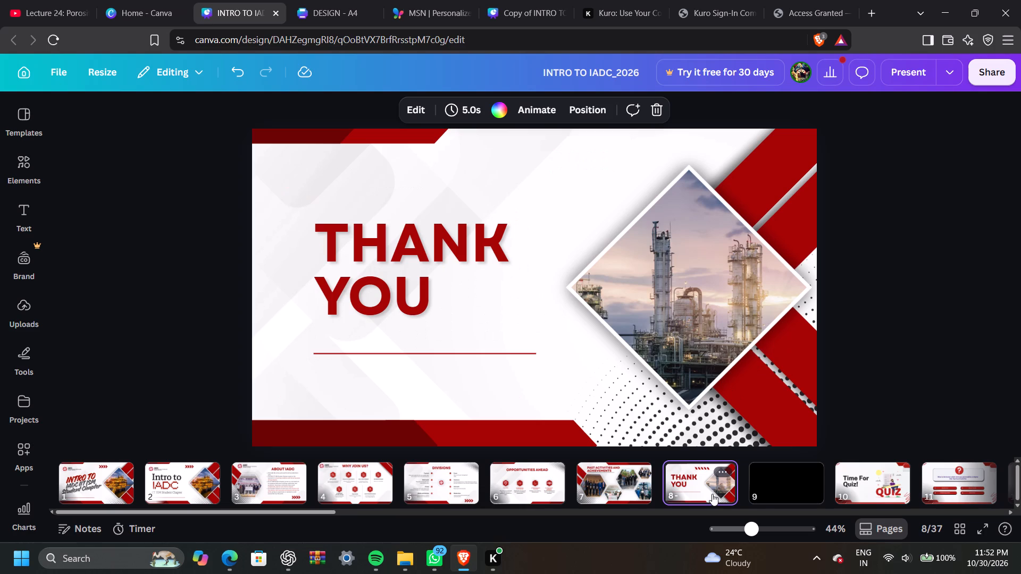
{"action": "scroll", "coordinate": [772, 491], "scroll_direction": "left", "scroll_amount": 6}
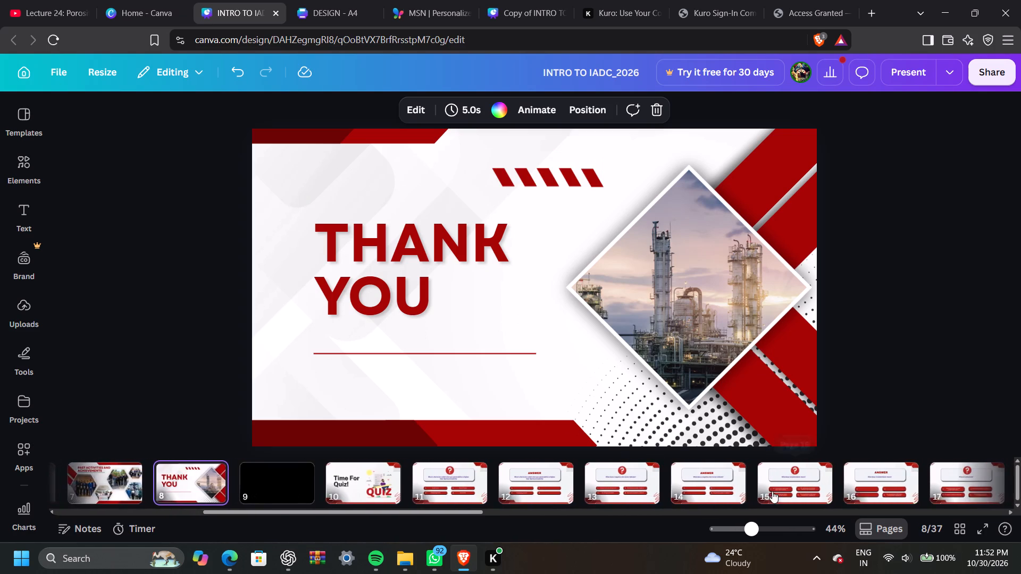
{"action": "scroll", "coordinate": [772, 491], "scroll_direction": "left", "scroll_amount": 2}
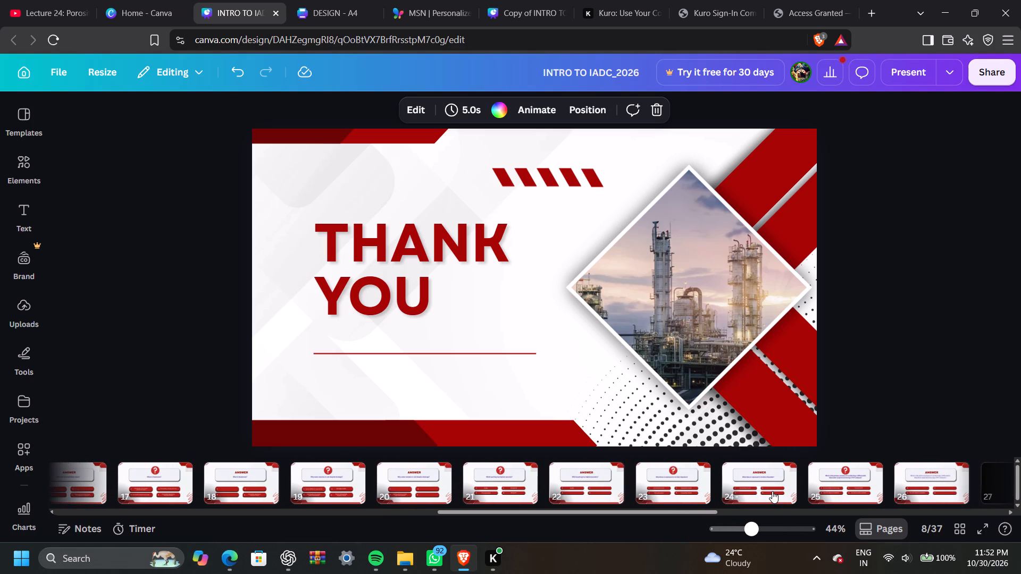
{"action": "scroll", "coordinate": [772, 491], "scroll_direction": "left", "scroll_amount": 4}
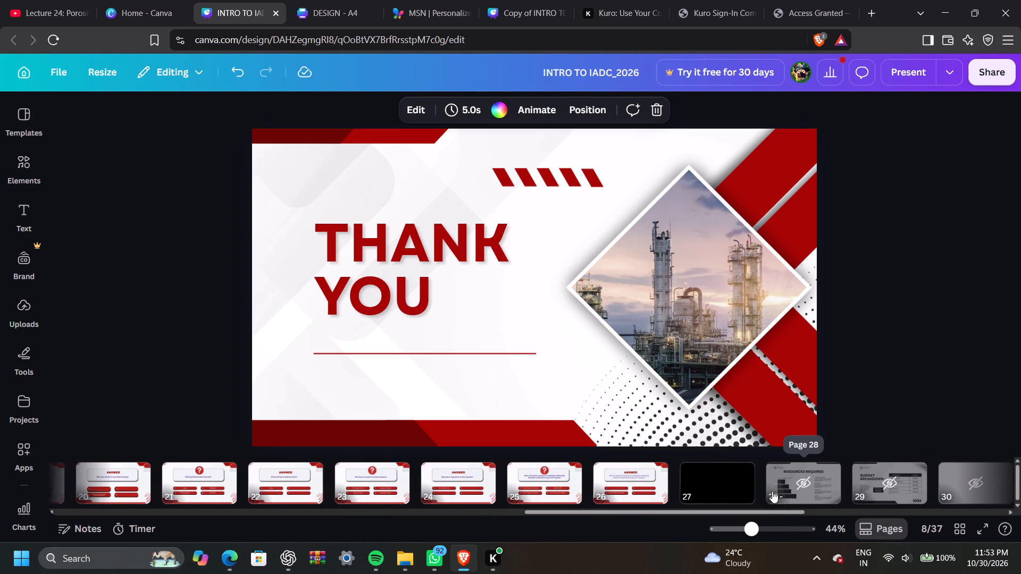
{"action": "scroll", "coordinate": [772, 491], "scroll_direction": "right", "scroll_amount": 6}
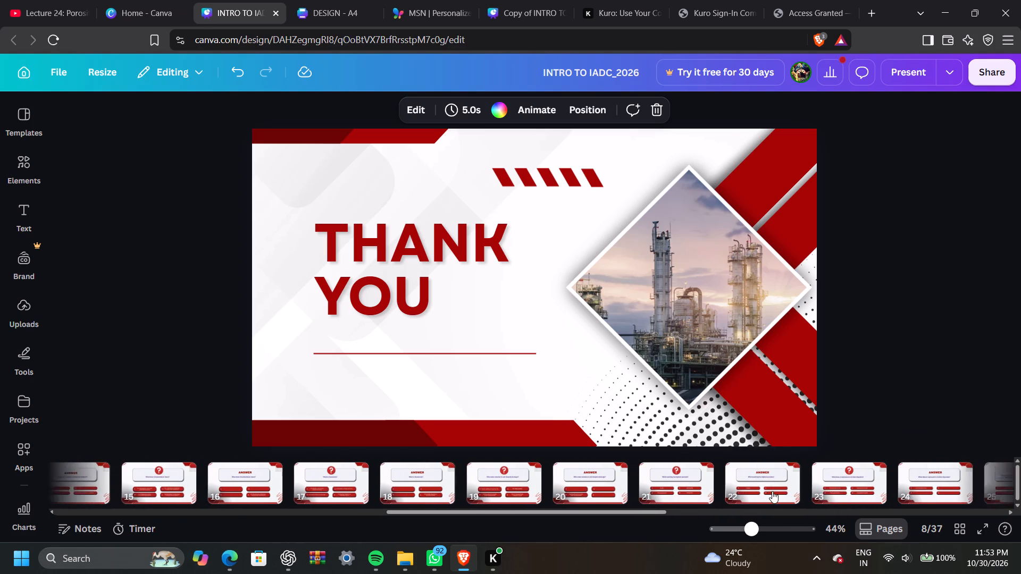
{"action": "scroll", "coordinate": [772, 491], "scroll_direction": "right", "scroll_amount": 7}
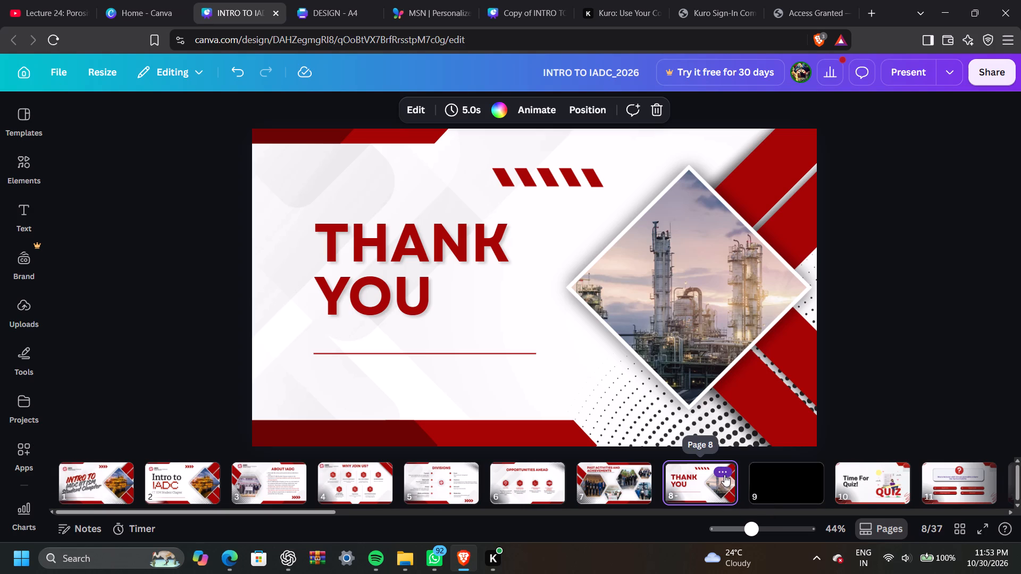
{"action": "left_click", "coordinate": [724, 475]}
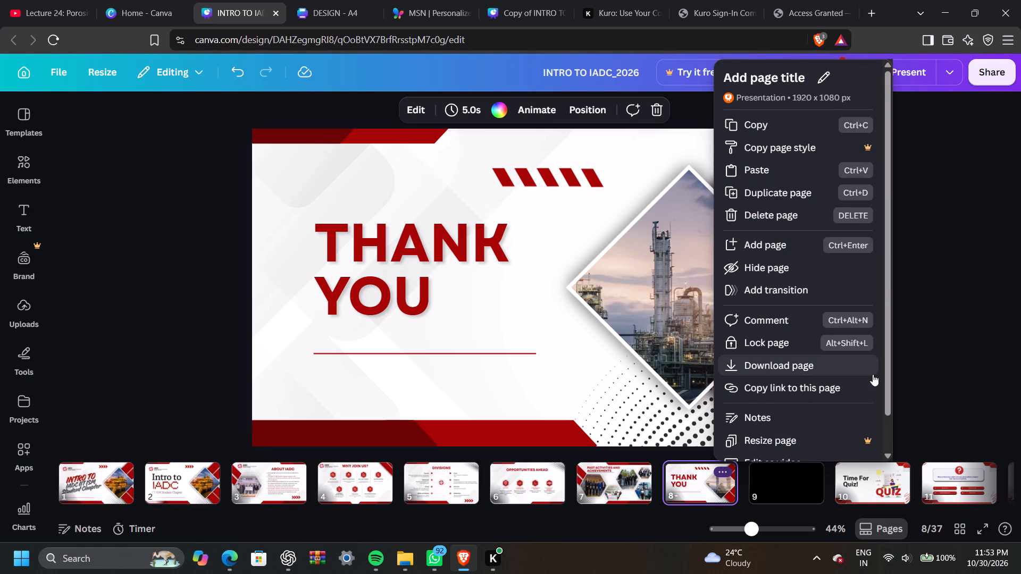
{"action": "left_click", "coordinate": [937, 316]}
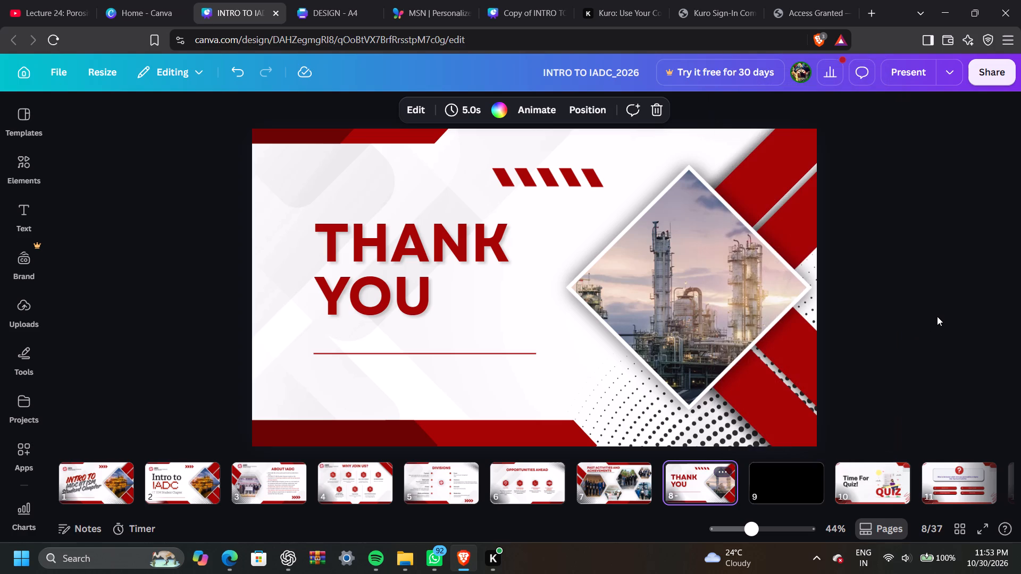
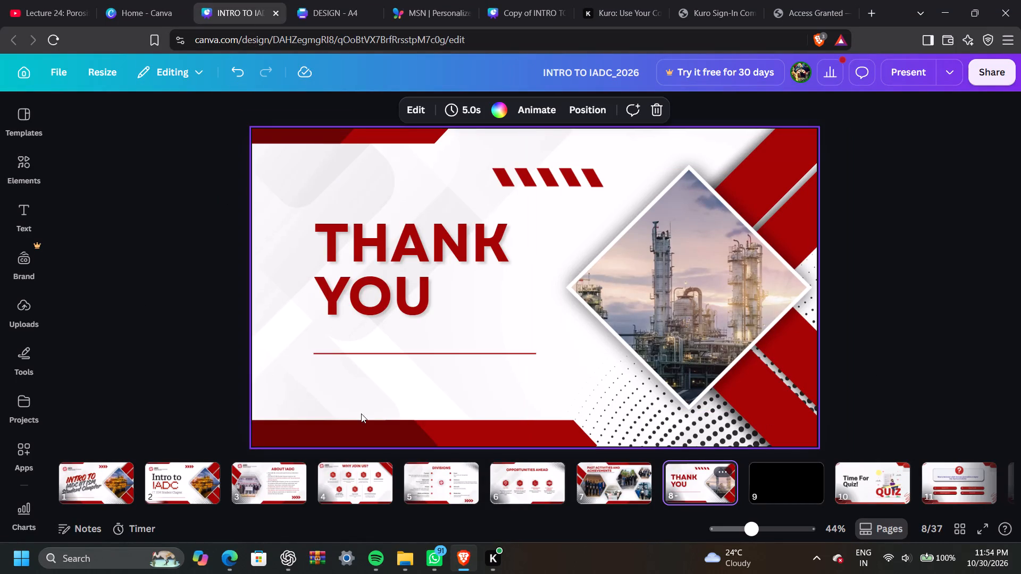
Set the background colour of the blank black page 9 to white (#ffffff).
{"action": "left_click", "coordinate": [777, 485]}
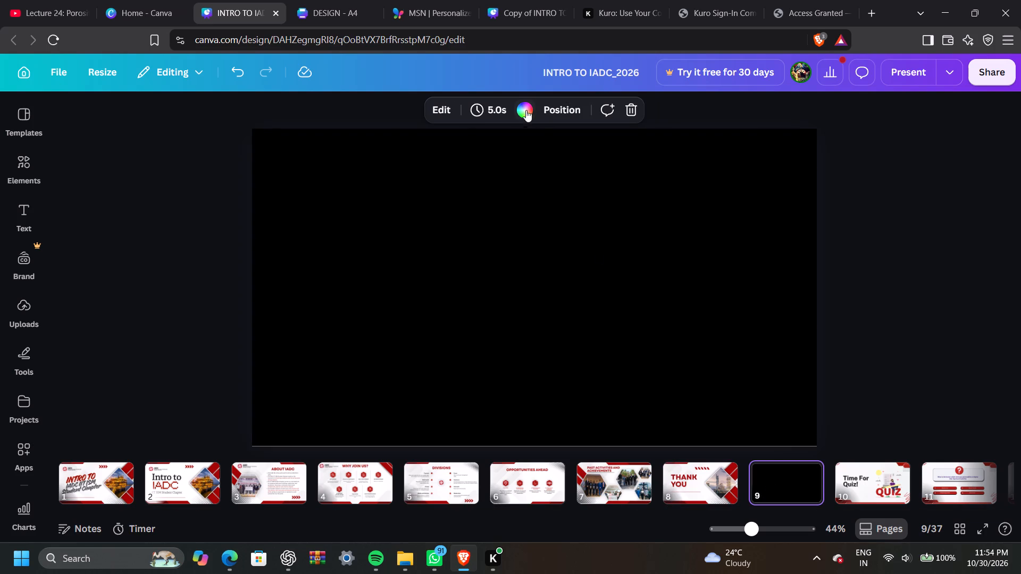
{"action": "left_click", "coordinate": [526, 113]}
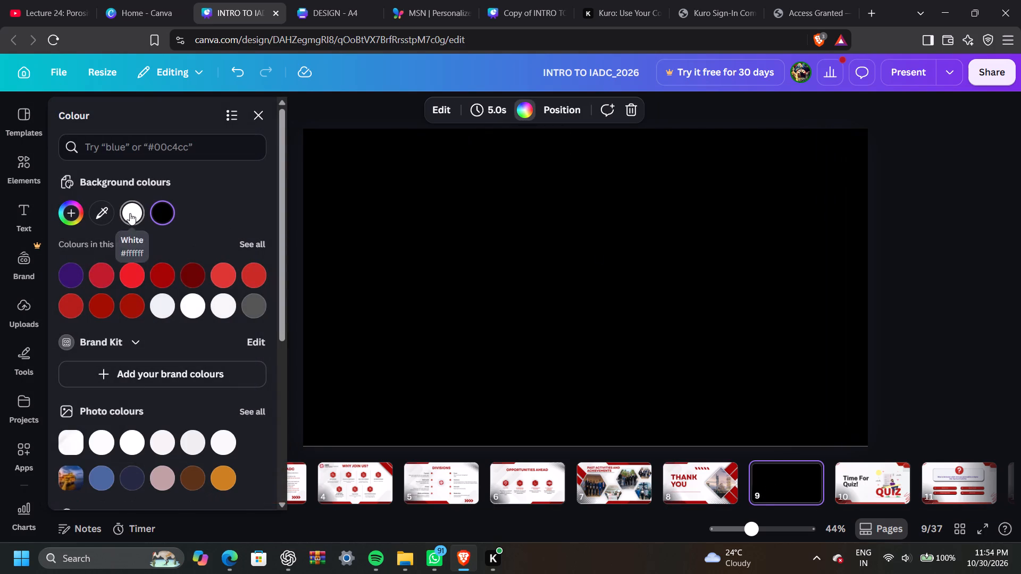
{"action": "left_click", "coordinate": [130, 213]}
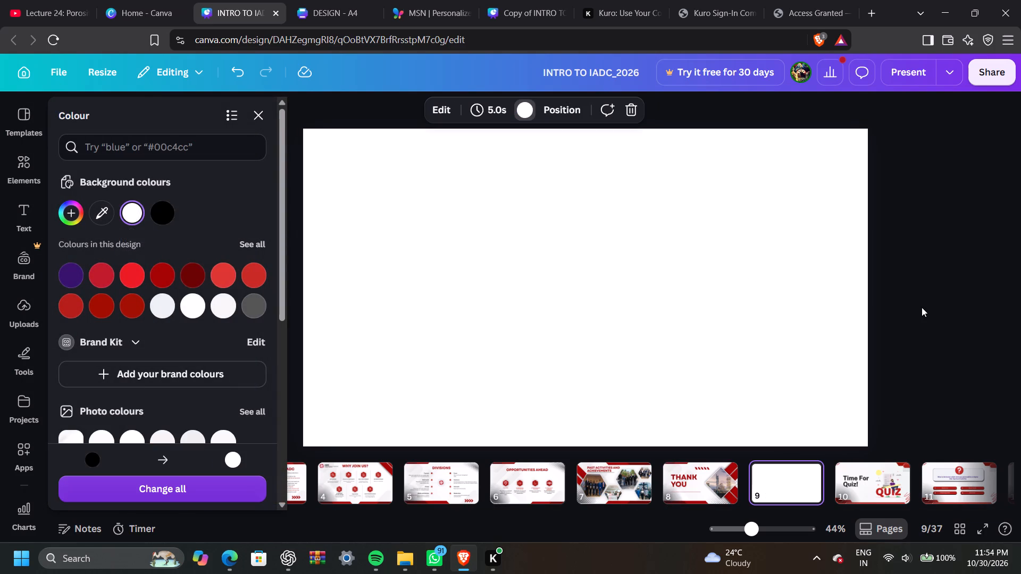
{"action": "left_click", "coordinate": [922, 307]}
{"action": "left_click", "coordinate": [922, 307]}
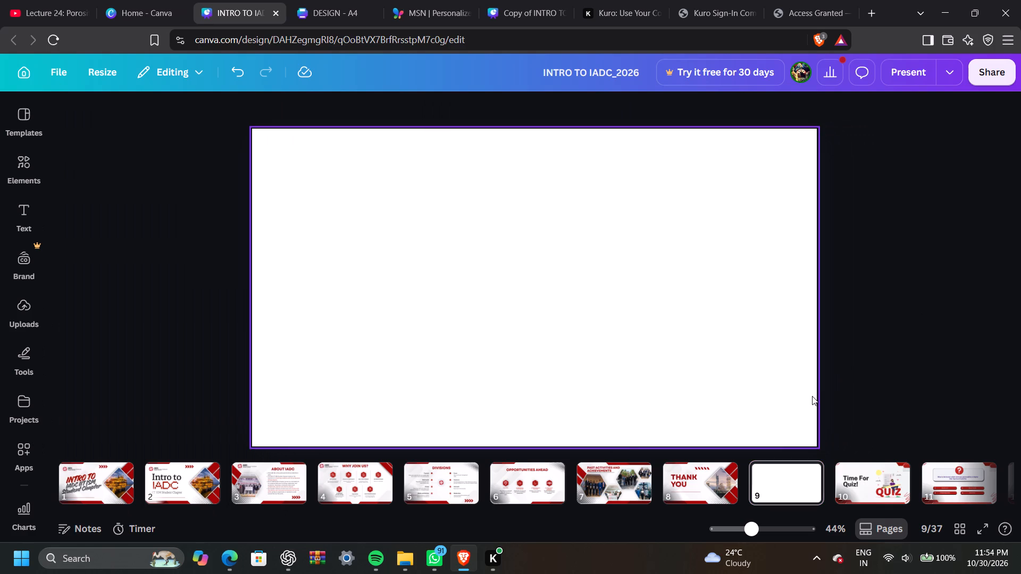
Copy the background image of the Opportunities Ahead page and paste it onto page 9.
{"action": "left_click", "coordinate": [532, 476]}
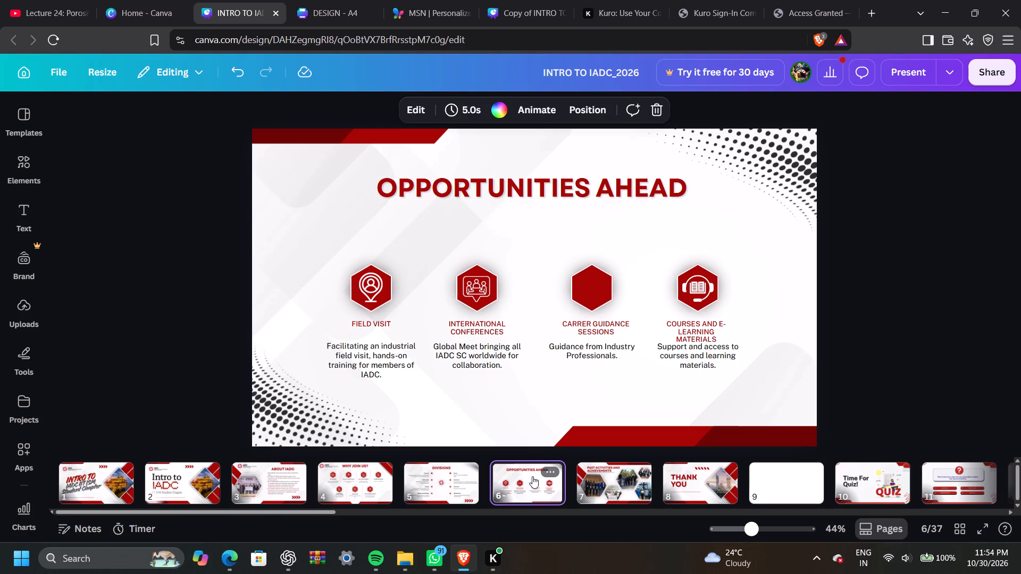
{"action": "left_click", "coordinate": [764, 284]}
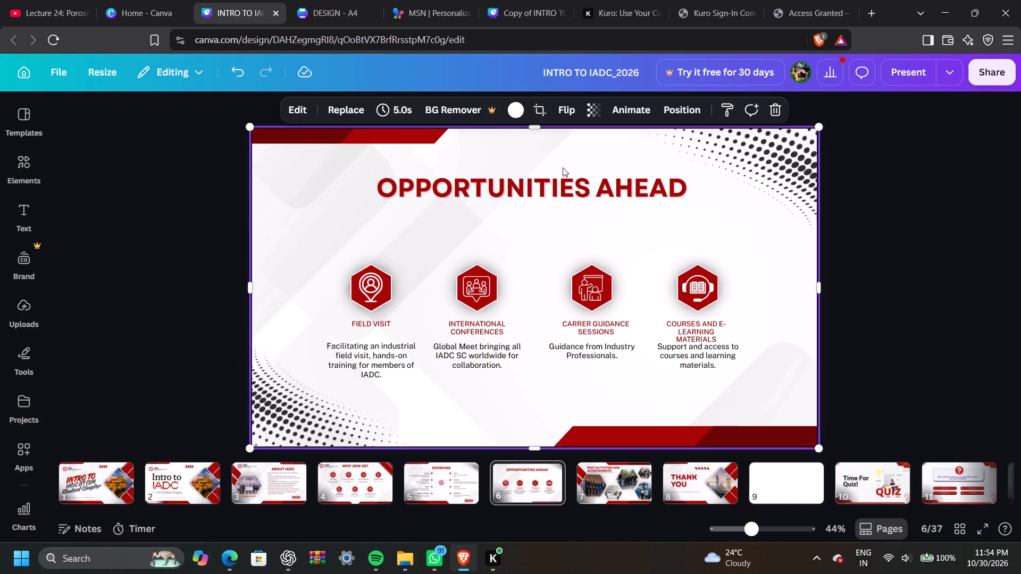
{"action": "key", "text": "ctrl+c"}
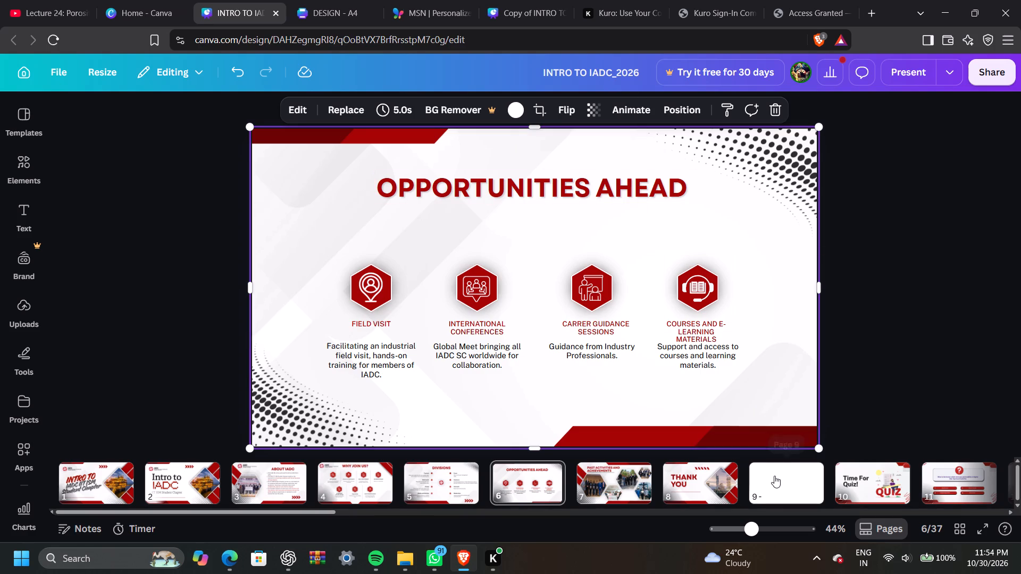
{"action": "left_click", "coordinate": [774, 476]}
{"action": "key", "text": "ctrl+v"}
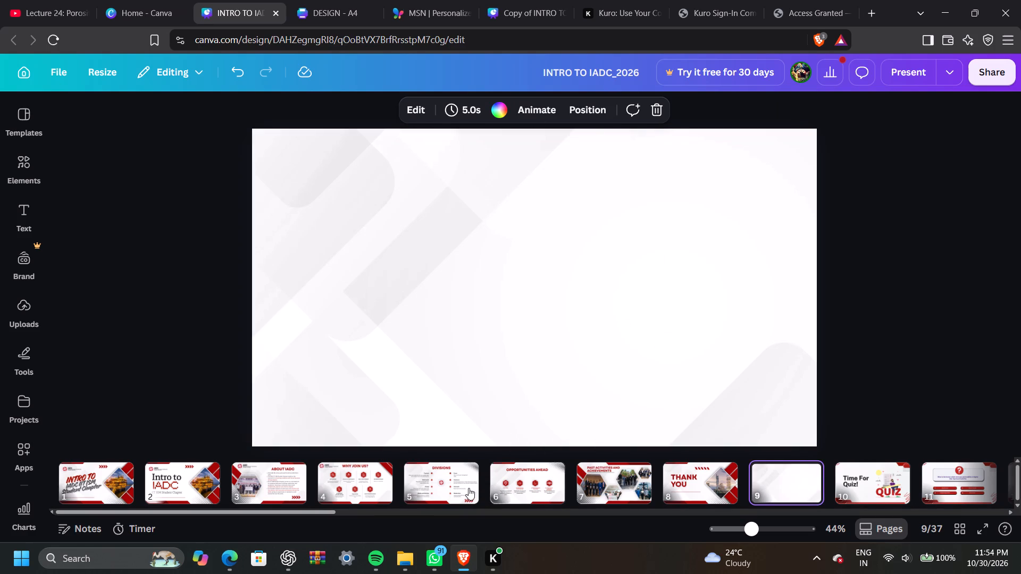
Copy the title, icons, texts and decorative shapes together from the Opportunities Ahead page and paste them onto page 9.
{"action": "left_click", "coordinate": [514, 486]}
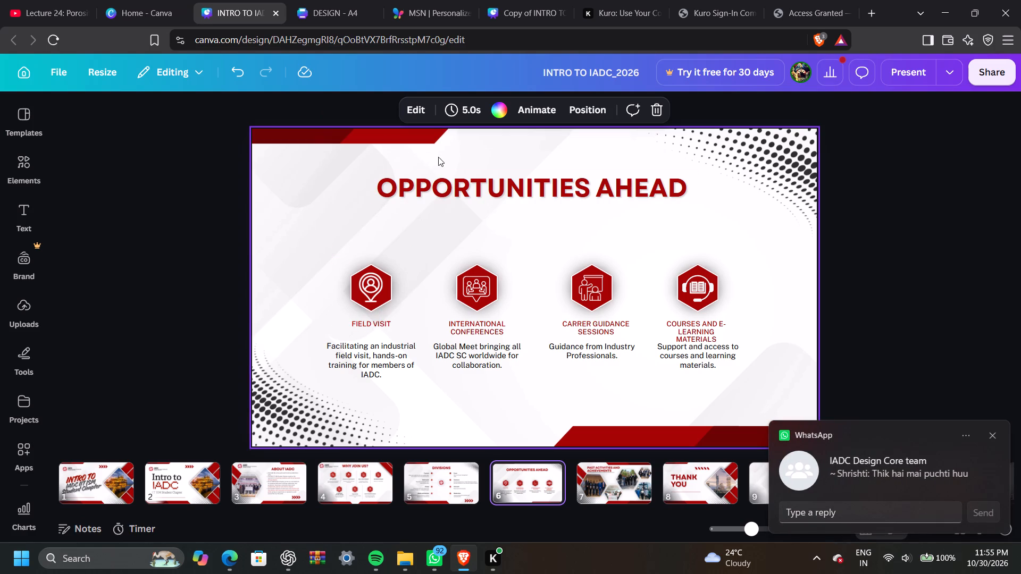
{"action": "left_click", "coordinate": [453, 153]}
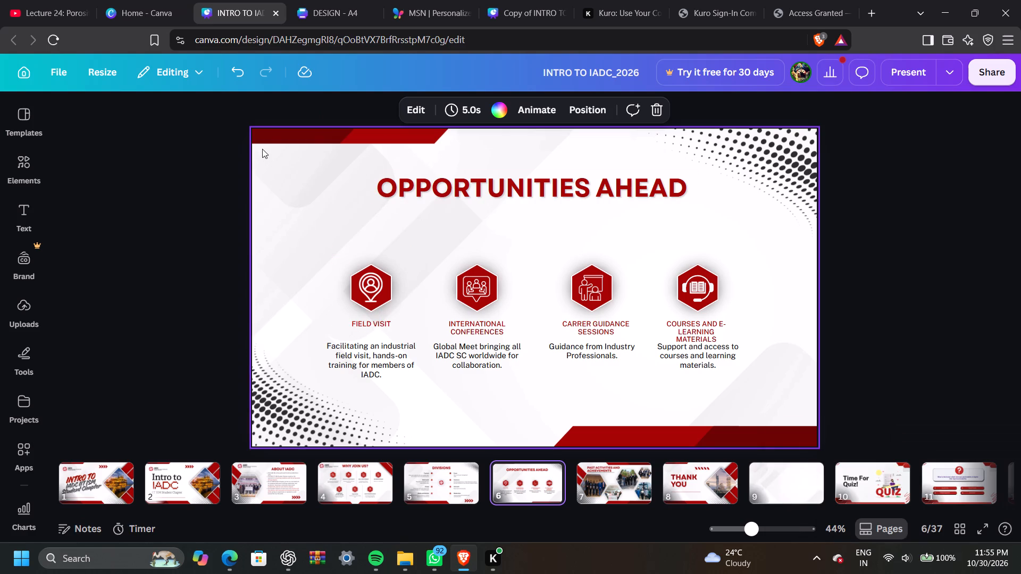
{"action": "left_click_drag", "start_coordinate": [242, 117], "coordinate": [494, 297]}
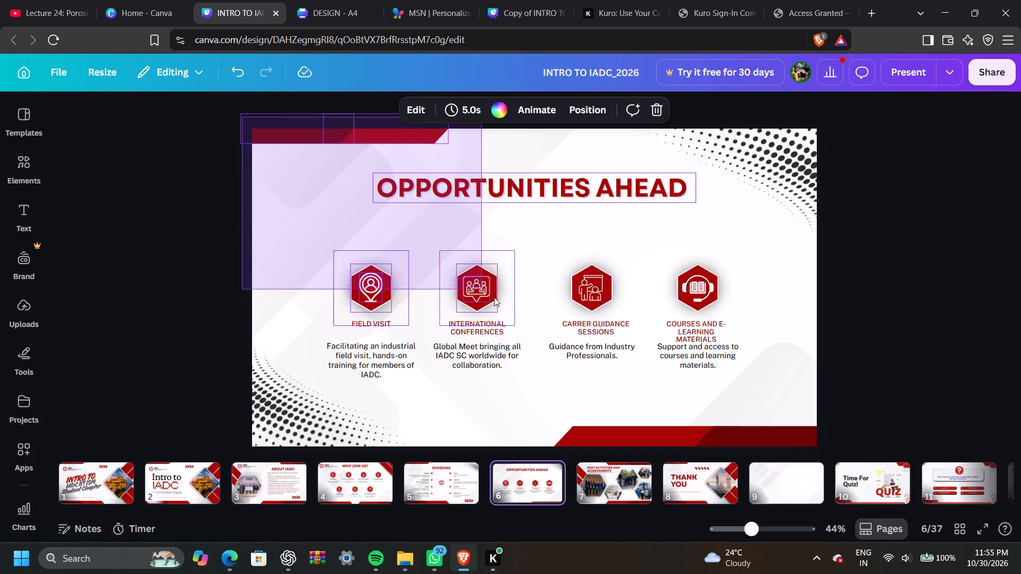
{"action": "left_click_drag", "start_coordinate": [494, 297], "coordinate": [784, 445]}
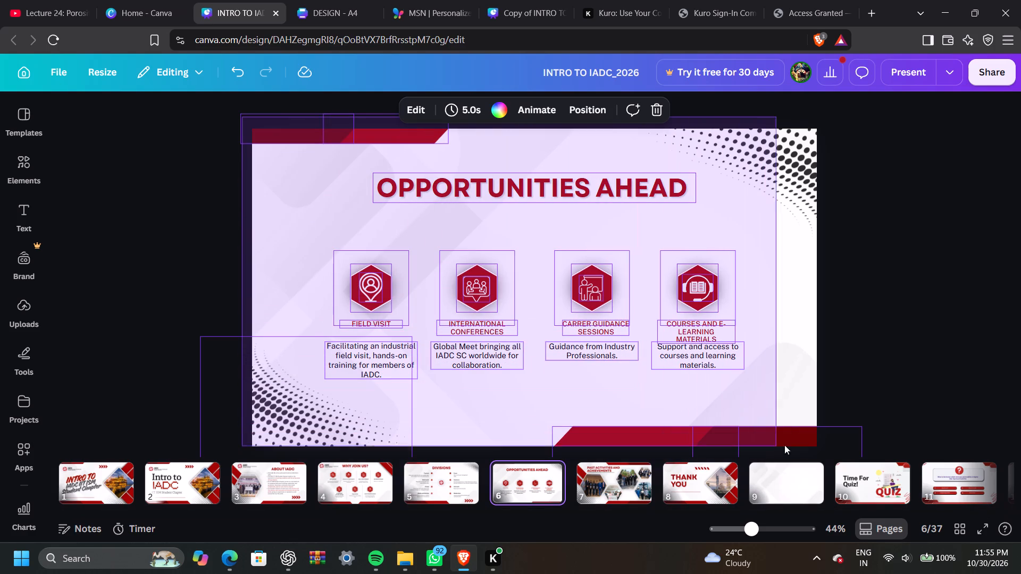
{"action": "left_click_drag", "start_coordinate": [784, 445], "coordinate": [839, 453]}
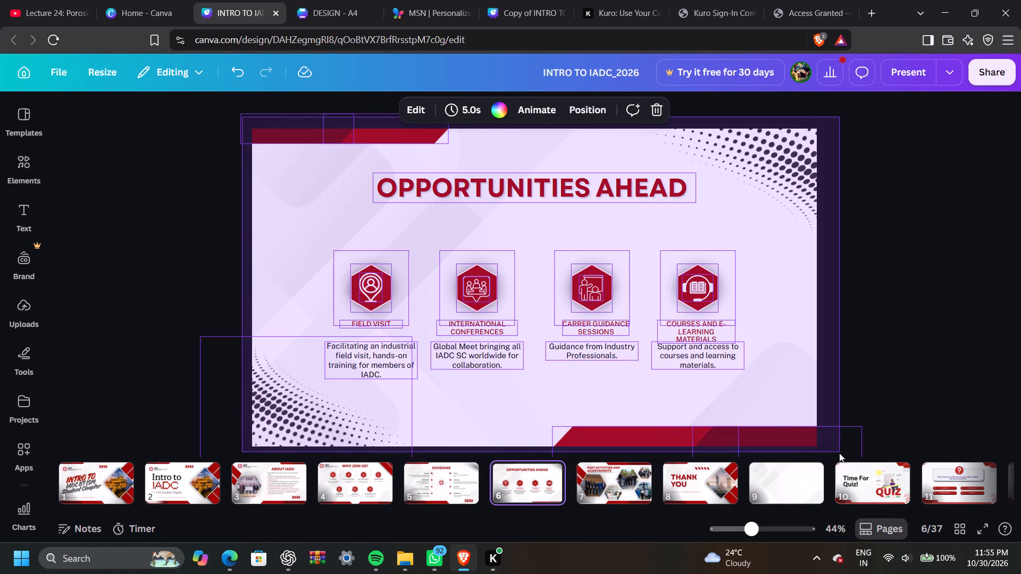
{"action": "left_click_drag", "start_coordinate": [839, 453], "coordinate": [839, 453]}
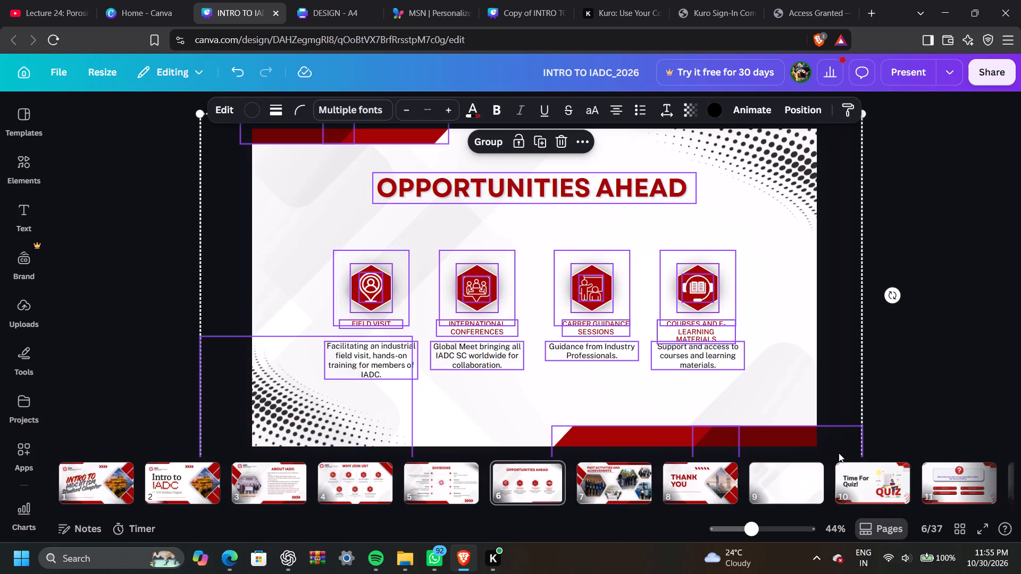
{"action": "key", "text": "ctrl+c"}
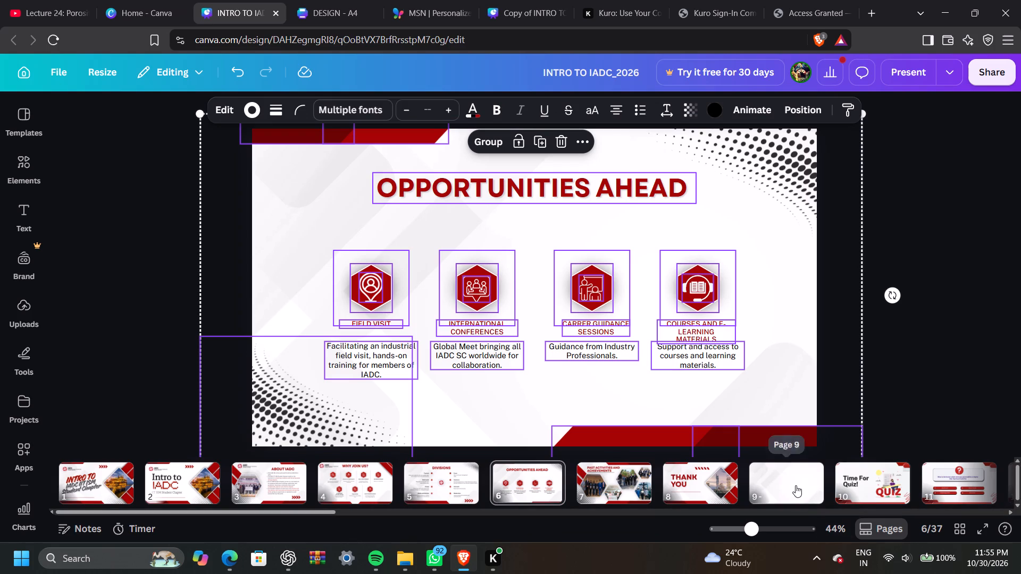
{"action": "left_click", "coordinate": [796, 485]}
{"action": "key", "text": "ctrl+v"}
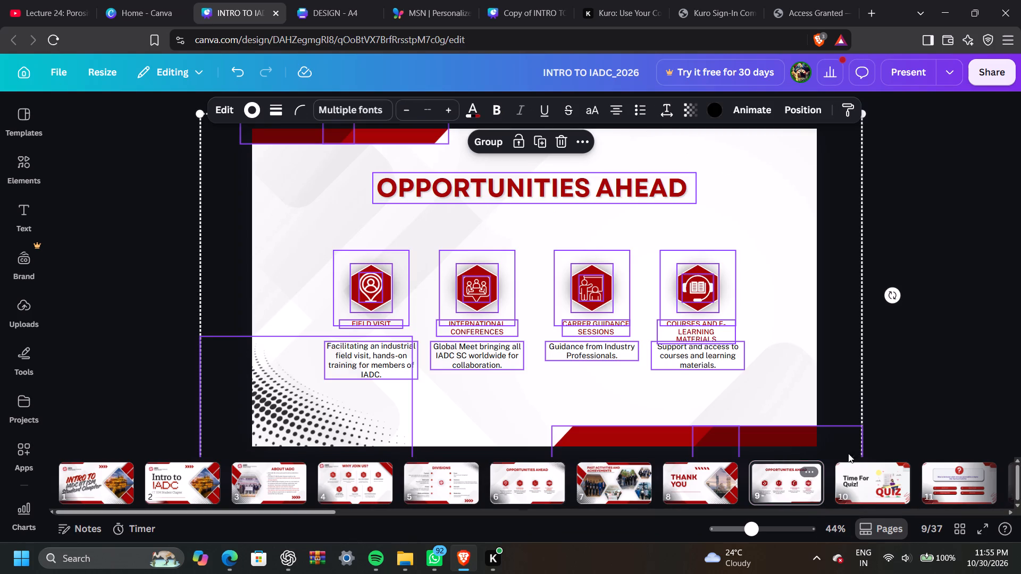
{"action": "left_click", "coordinate": [938, 364]}
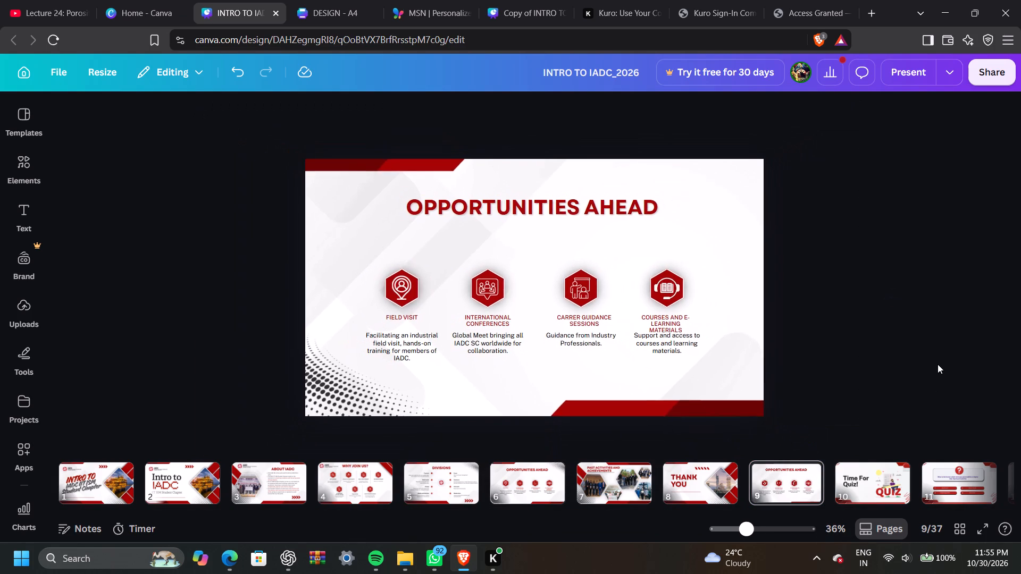
Delete the copied Opportunities Ahead title and the row of red hexagon icons from page 9.
{"action": "left_click", "coordinate": [576, 211]}
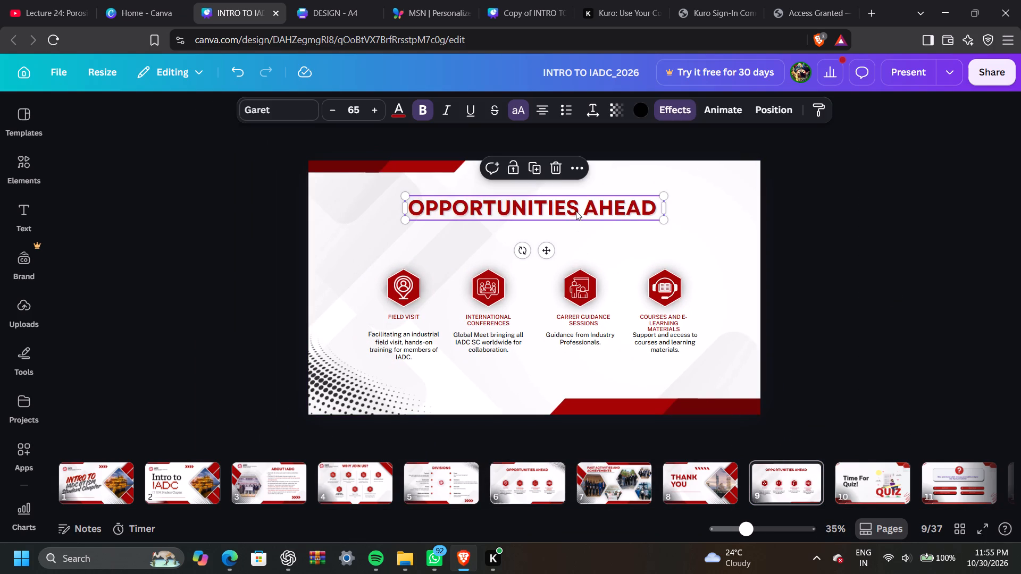
{"action": "left_click", "coordinate": [553, 172]}
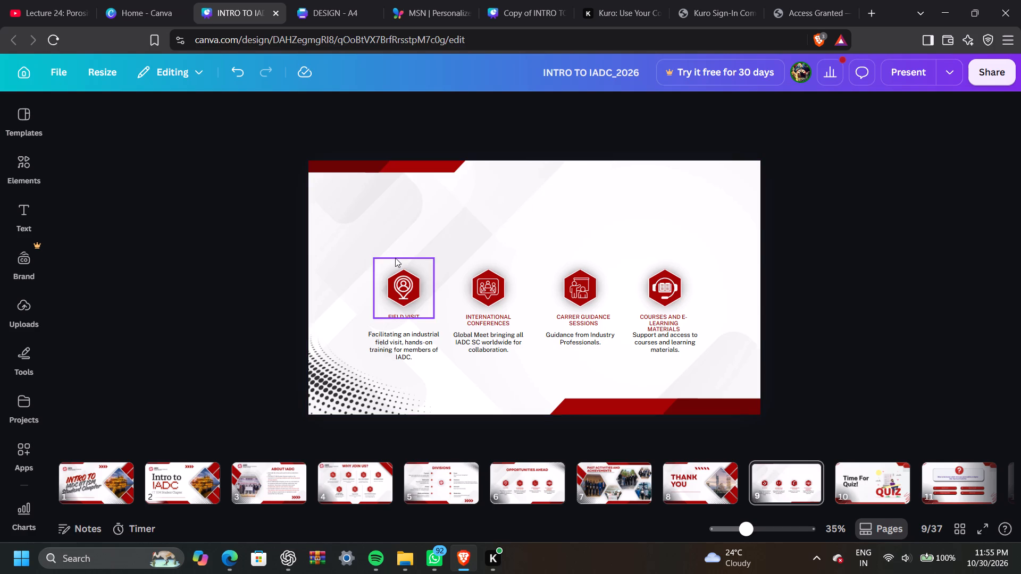
{"action": "left_click_drag", "start_coordinate": [371, 267], "coordinate": [488, 342]}
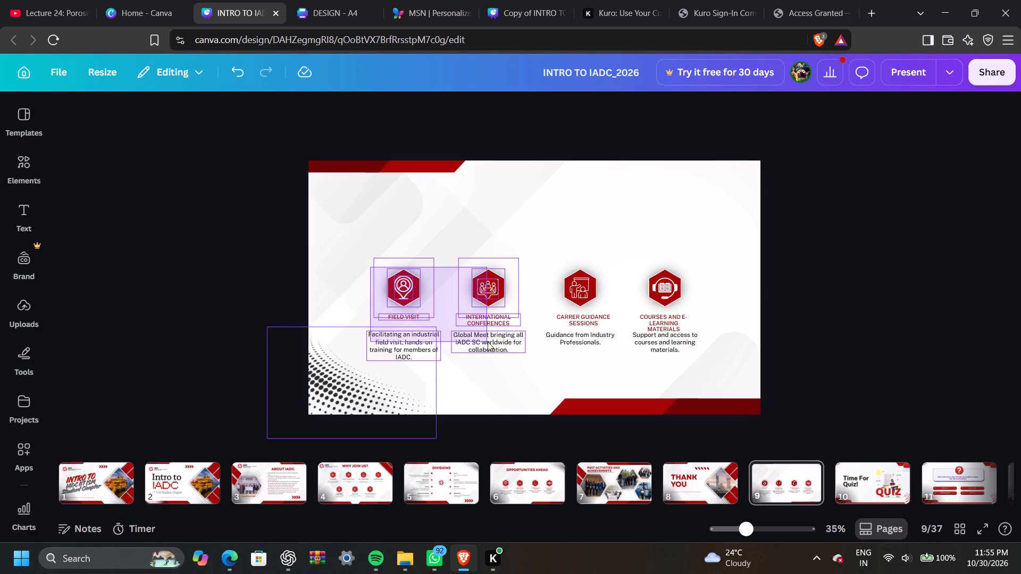
{"action": "left_click_drag", "start_coordinate": [488, 342], "coordinate": [651, 305]}
{"action": "key", "text": "Delete"}
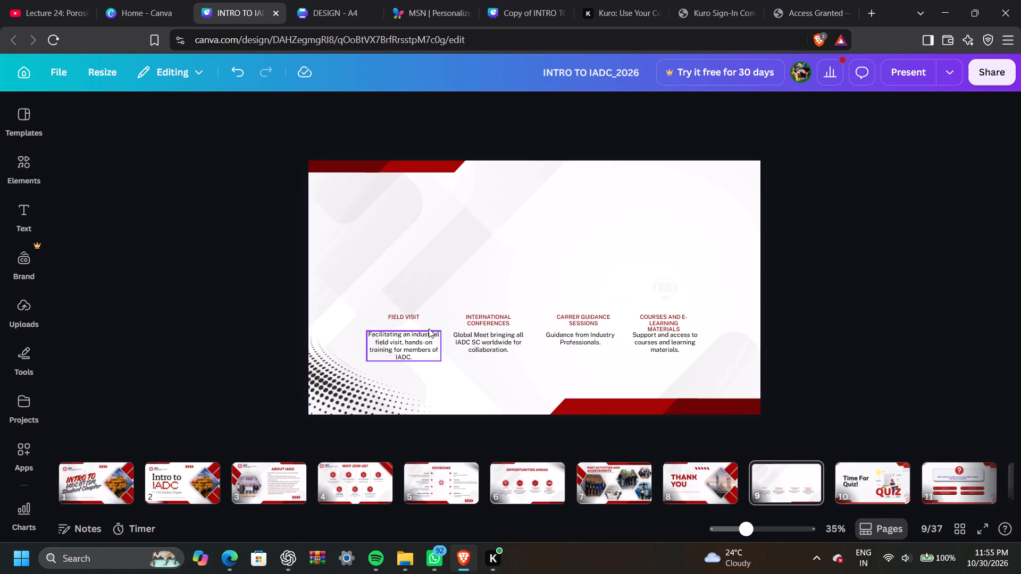
Delete the International Conferences, Carrer Guidance Sessions and Courses and E-Learning Materials headings and their descriptions from page 9.
{"action": "left_click_drag", "start_coordinate": [705, 311], "coordinate": [427, 348]}
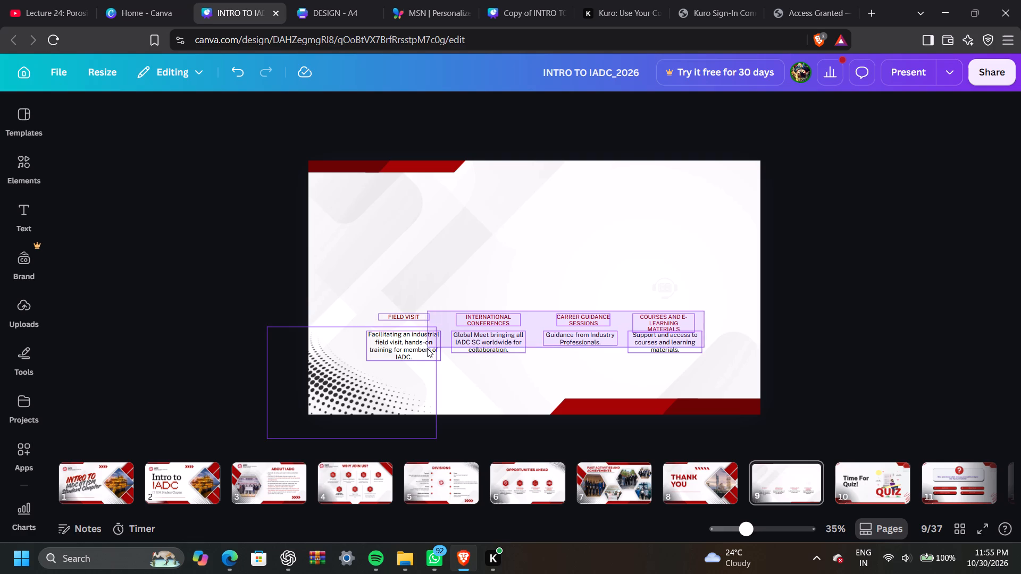
{"action": "left_click_drag", "start_coordinate": [427, 348], "coordinate": [416, 330]}
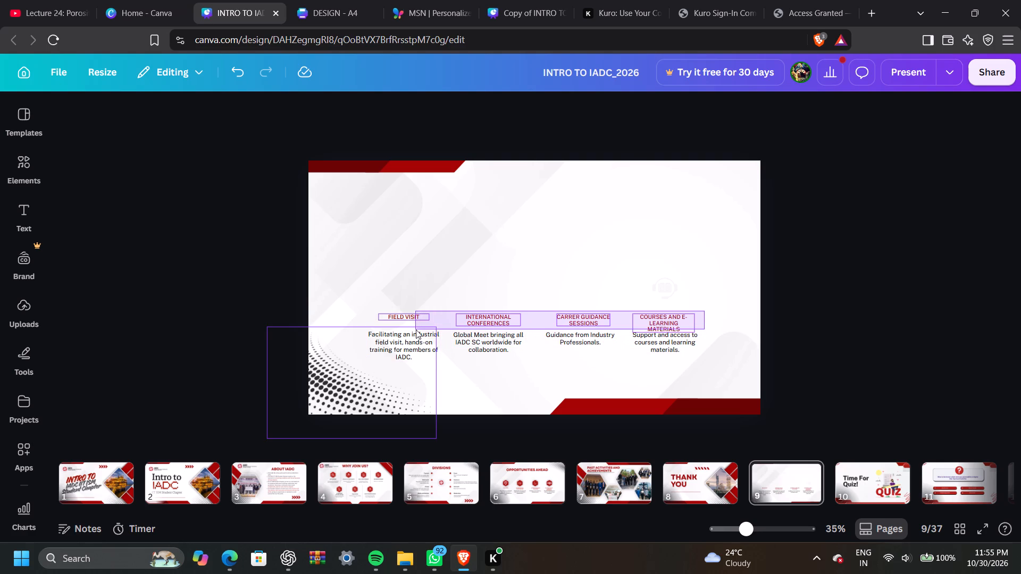
{"action": "left_click_drag", "start_coordinate": [416, 330], "coordinate": [421, 333]}
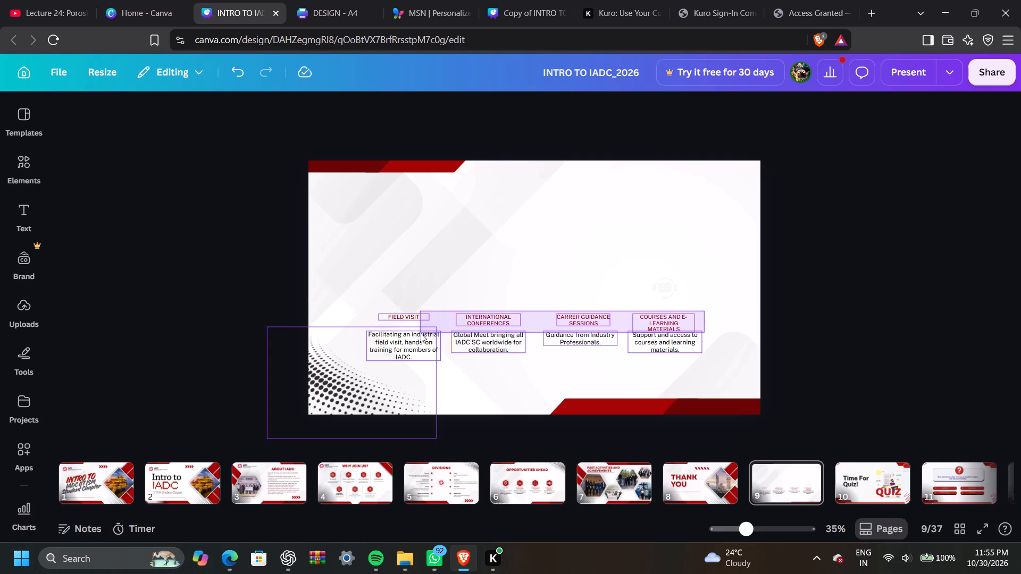
{"action": "left_click_drag", "start_coordinate": [421, 333], "coordinate": [448, 341]}
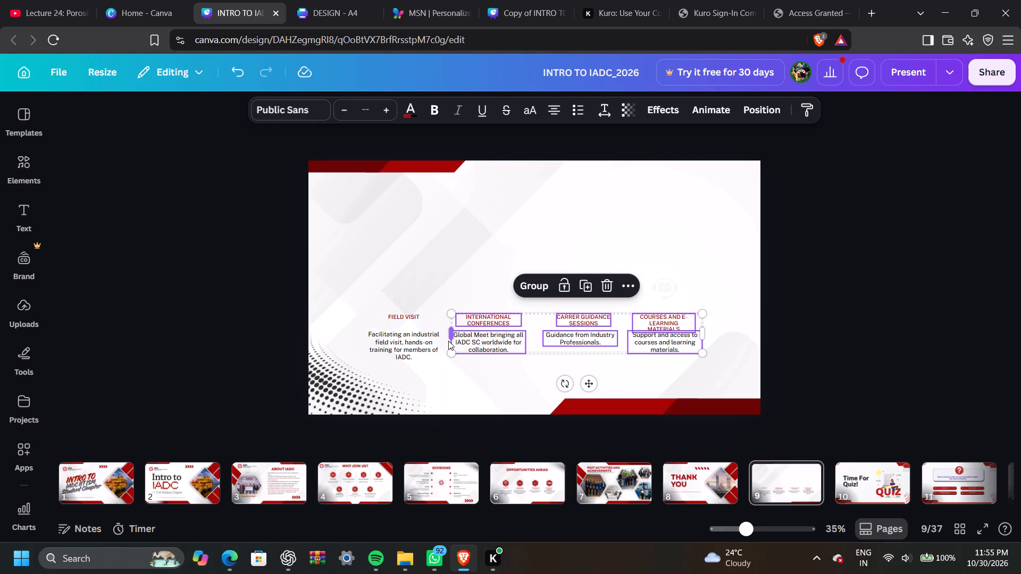
{"action": "key", "text": "Delete"}
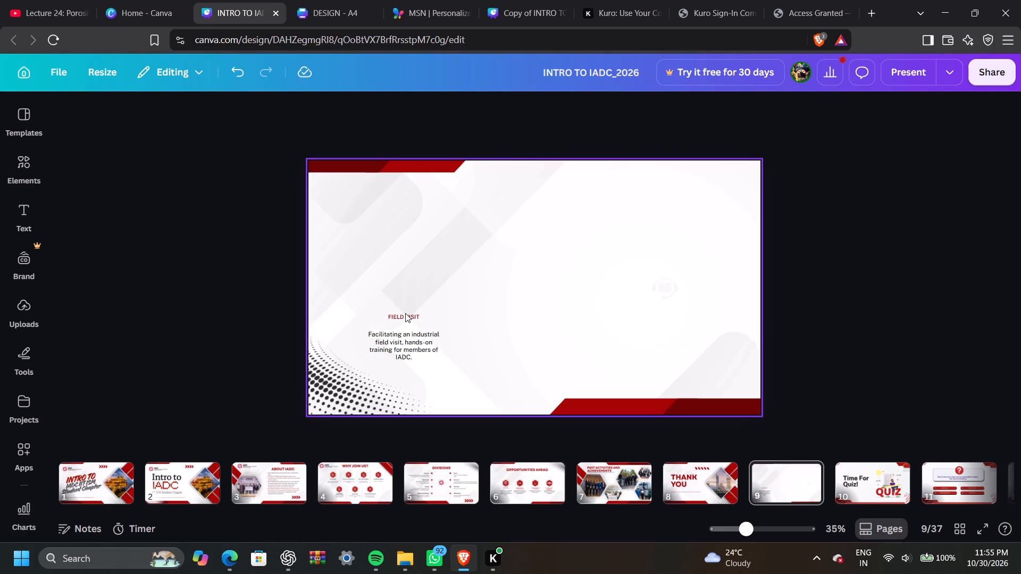
Delete the Field Visit heading and its description from page 9, leaving only the background and decorative shapes.
{"action": "left_click", "coordinate": [405, 313]}
{"action": "key", "text": "Delete"}
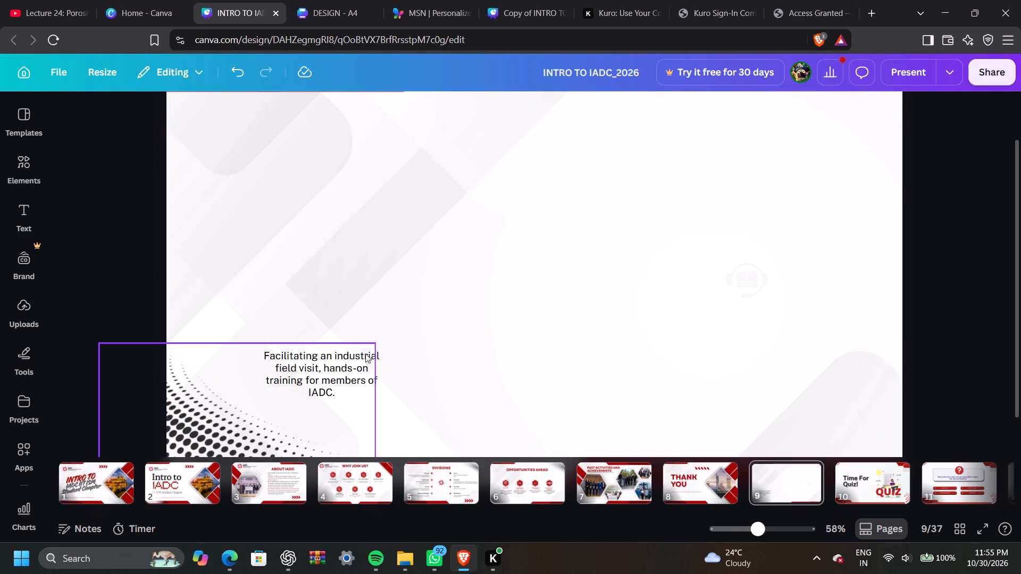
{"action": "left_click", "coordinate": [381, 354]}
{"action": "key", "text": "Delete"}
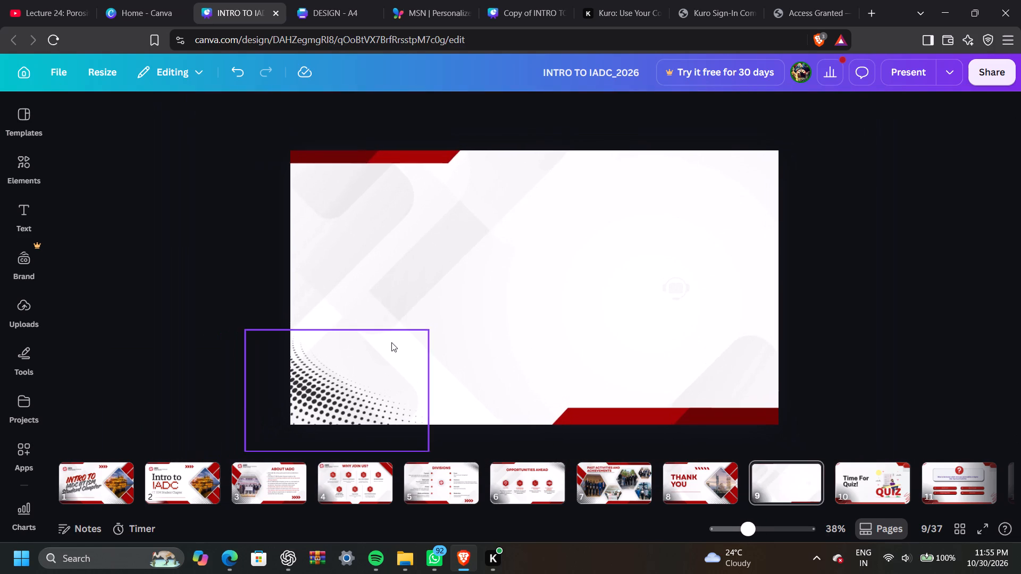
Open the collection of uploaded files for page 9.
{"action": "left_click", "coordinate": [36, 313]}
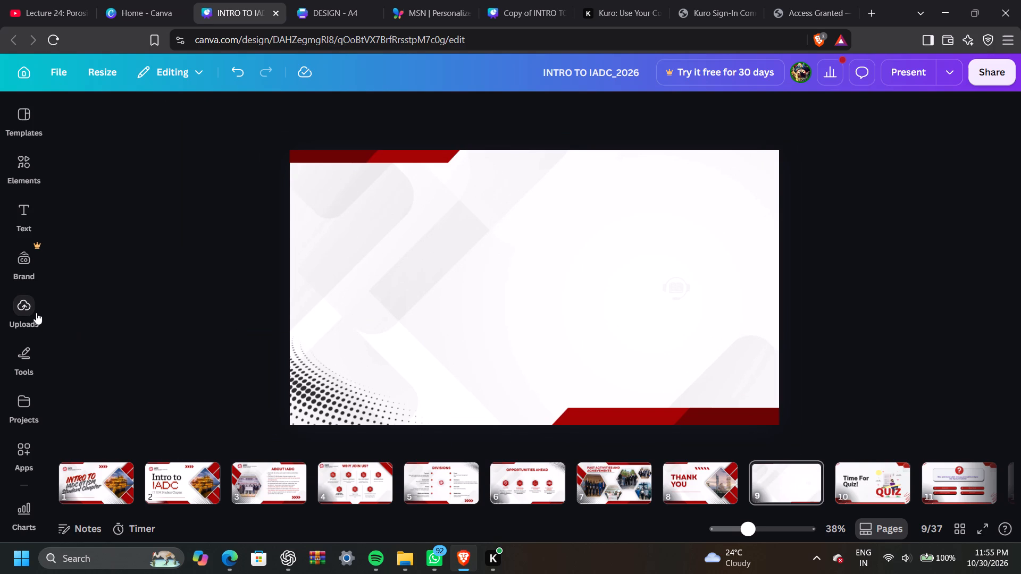
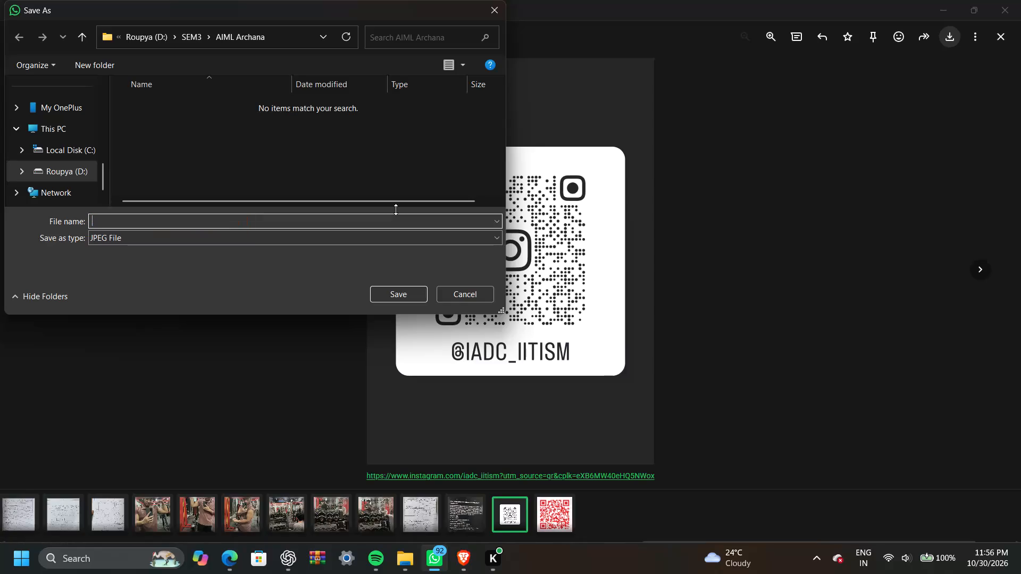
Save the IADC Instagram QR code image as QR_INSTA in the IADC folder on the D: drive.
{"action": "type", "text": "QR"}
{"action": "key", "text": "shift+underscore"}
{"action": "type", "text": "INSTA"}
{"action": "scroll", "coordinate": [78, 142], "scroll_direction": "up", "scroll_amount": 1}
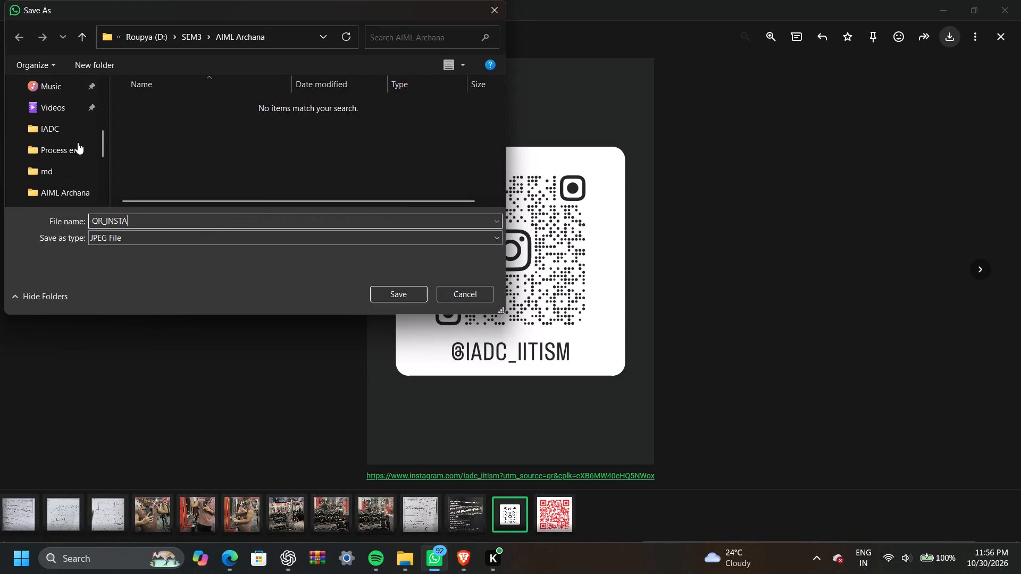
{"action": "scroll", "coordinate": [78, 142], "scroll_direction": "up", "scroll_amount": 1}
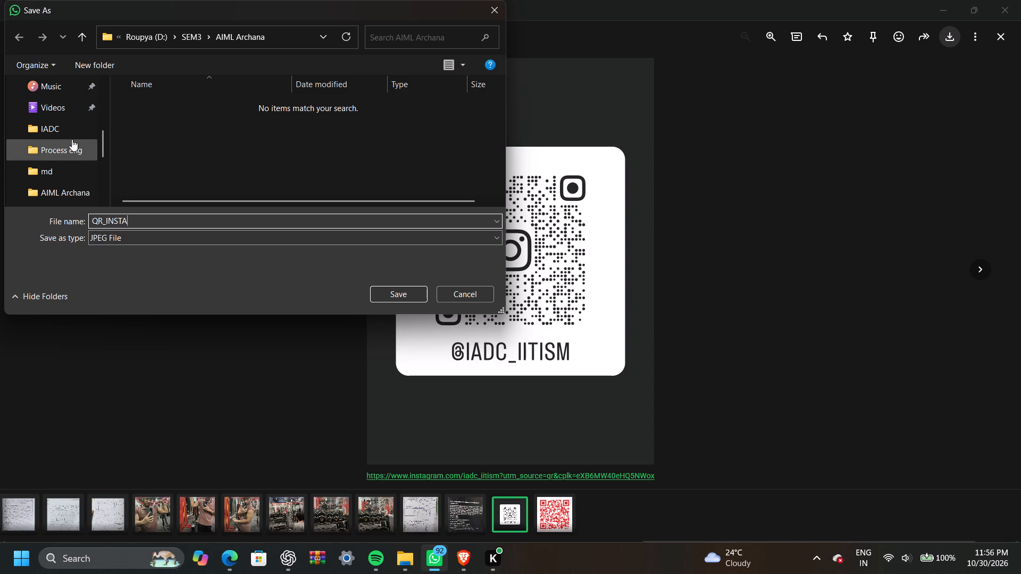
{"action": "double_click", "coordinate": [72, 137]}
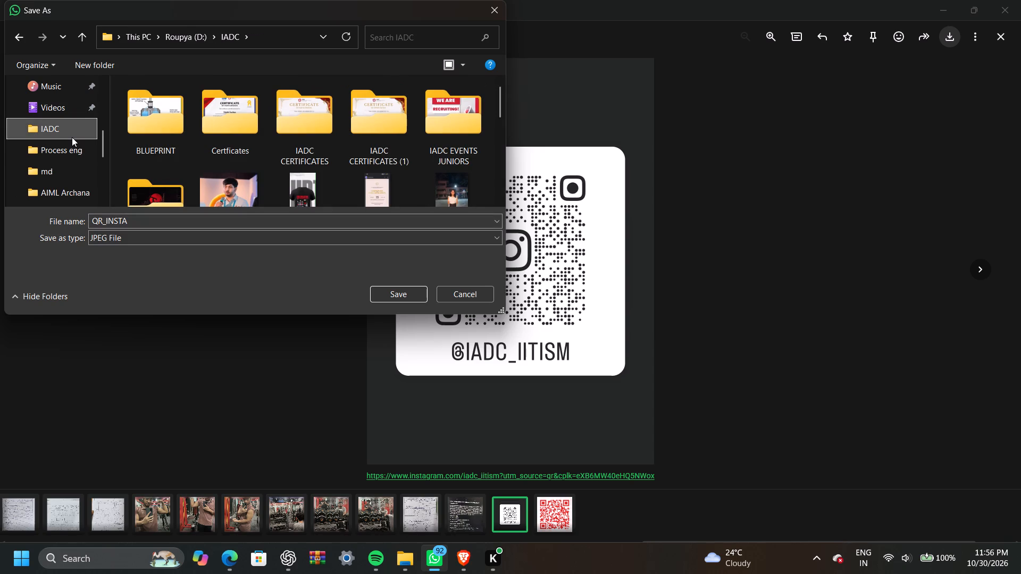
{"action": "key", "text": "Return"}
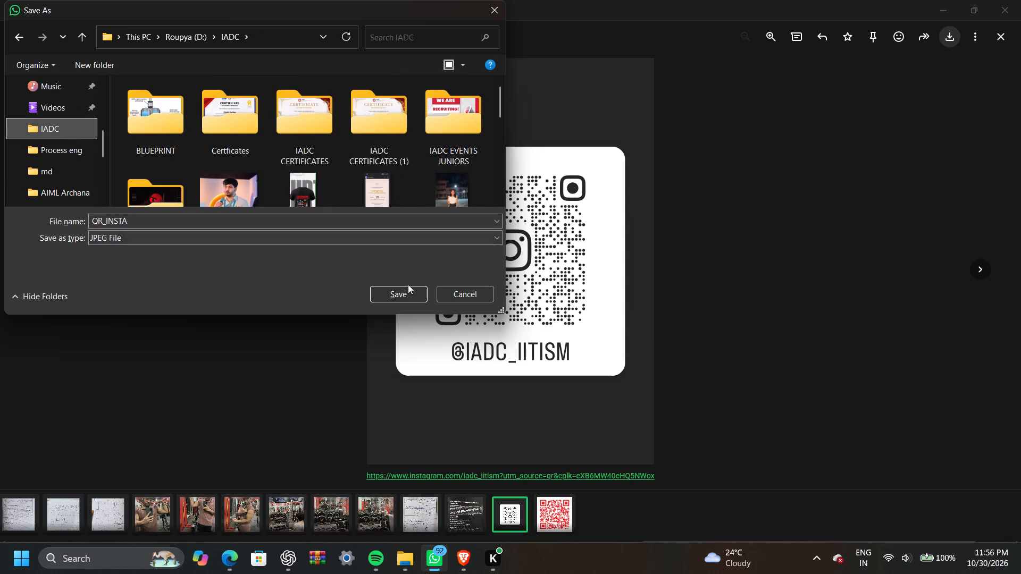
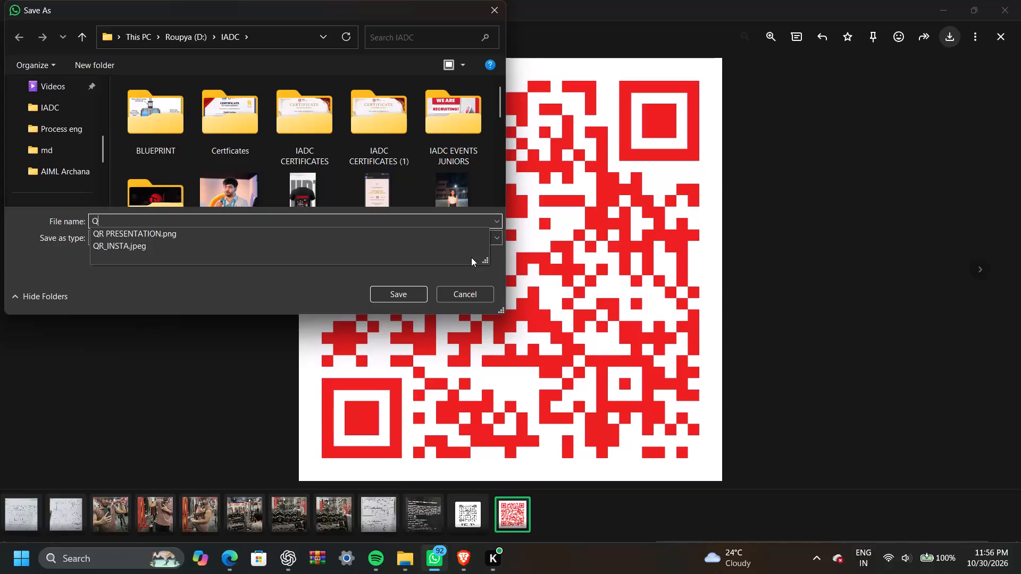
Name the red QR code image QR_LN for saving as a JPEG file in the IADC folder.
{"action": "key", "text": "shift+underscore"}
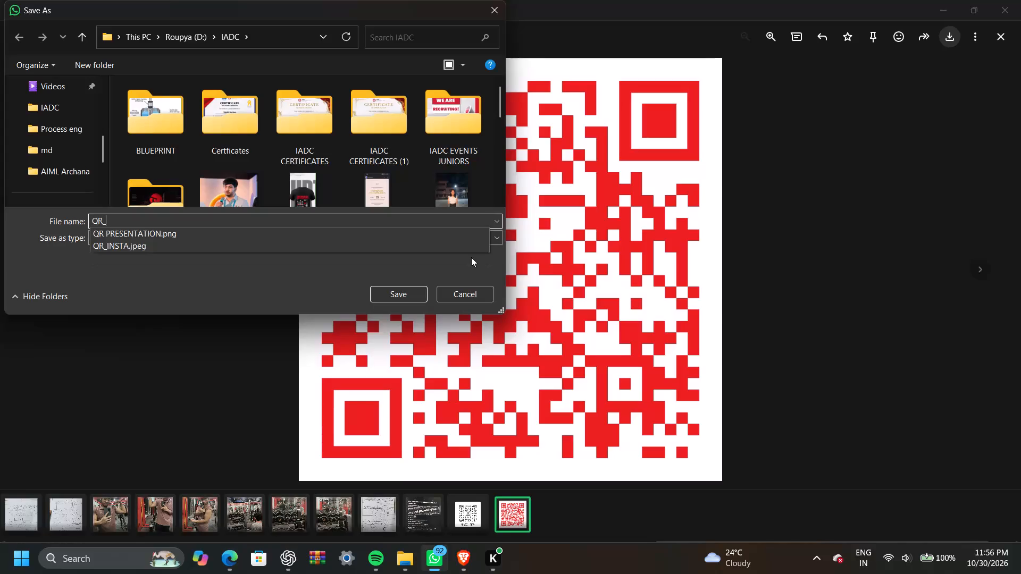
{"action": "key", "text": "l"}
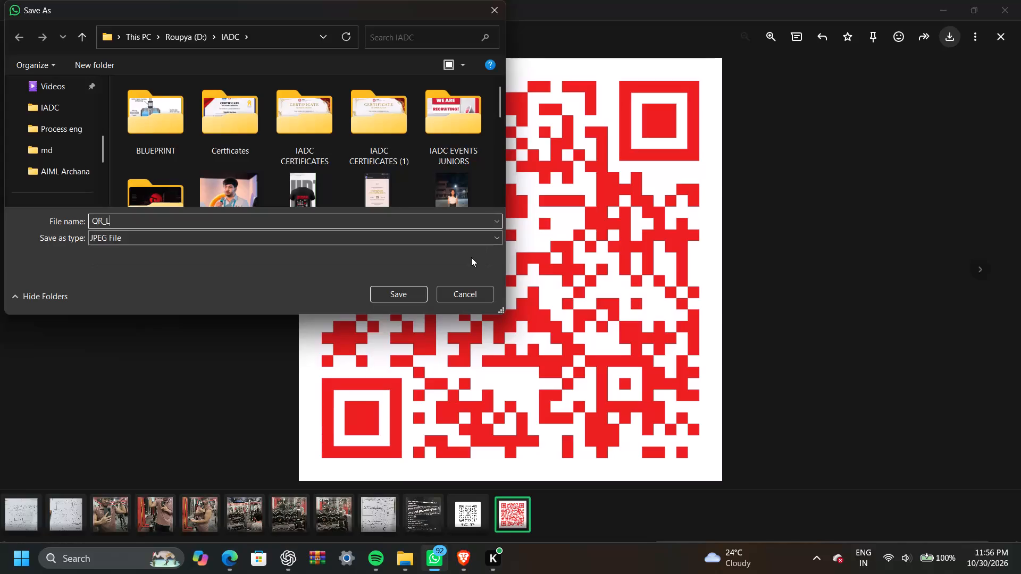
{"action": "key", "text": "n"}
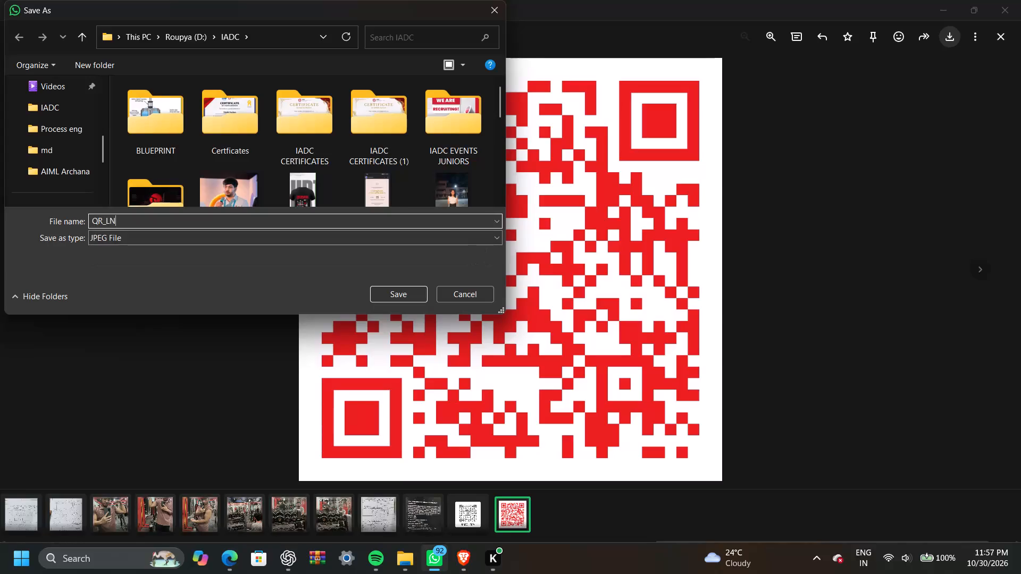
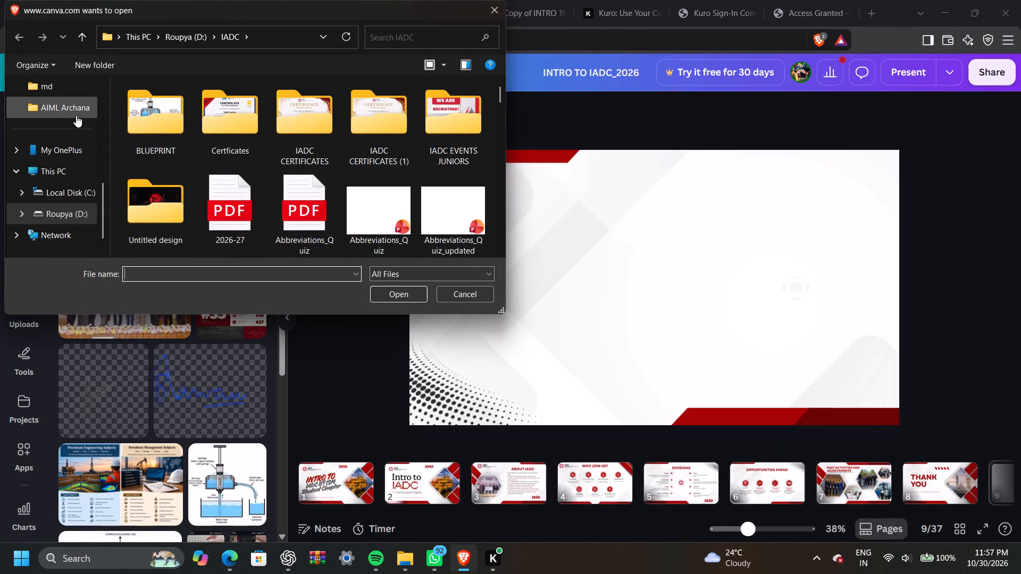
Upload the QR_INSTA and QR_LN images from the IADC folder.
{"action": "scroll", "coordinate": [64, 226], "scroll_direction": "up", "scroll_amount": 1}
{"action": "left_click", "coordinate": [63, 170]}
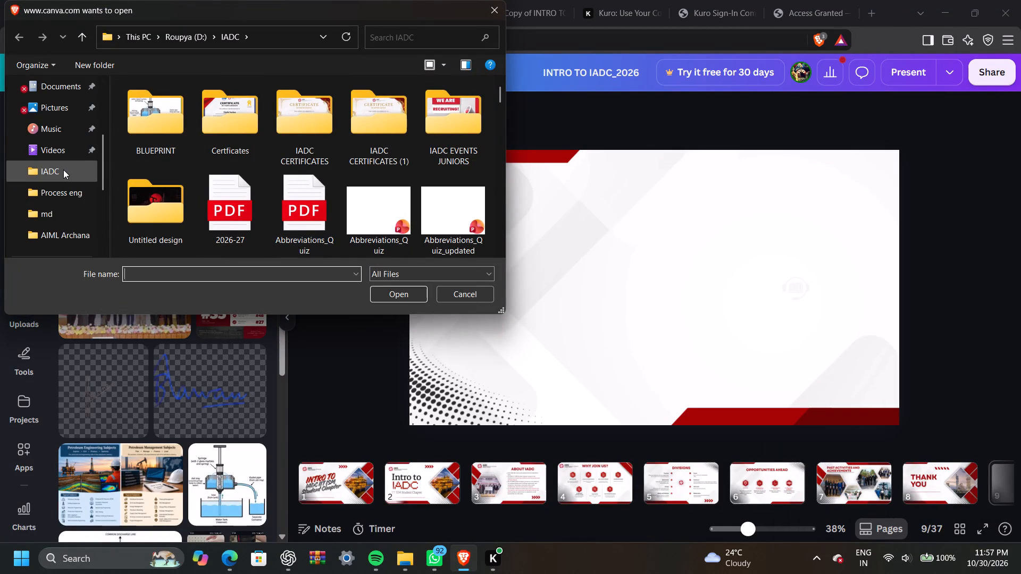
{"action": "scroll", "coordinate": [279, 168], "scroll_direction": "down", "scroll_amount": 2}
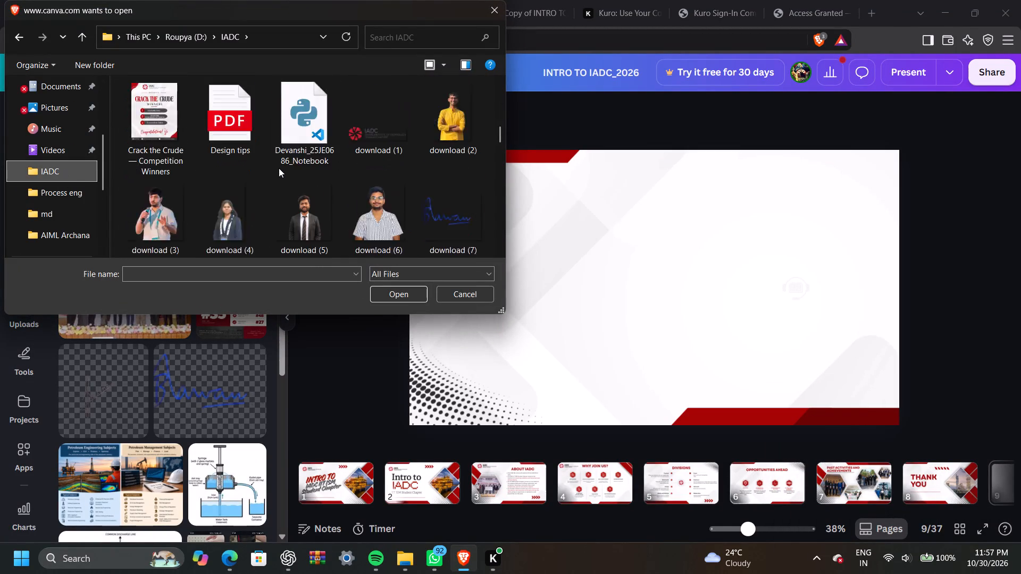
{"action": "scroll", "coordinate": [279, 168], "scroll_direction": "down", "scroll_amount": 2}
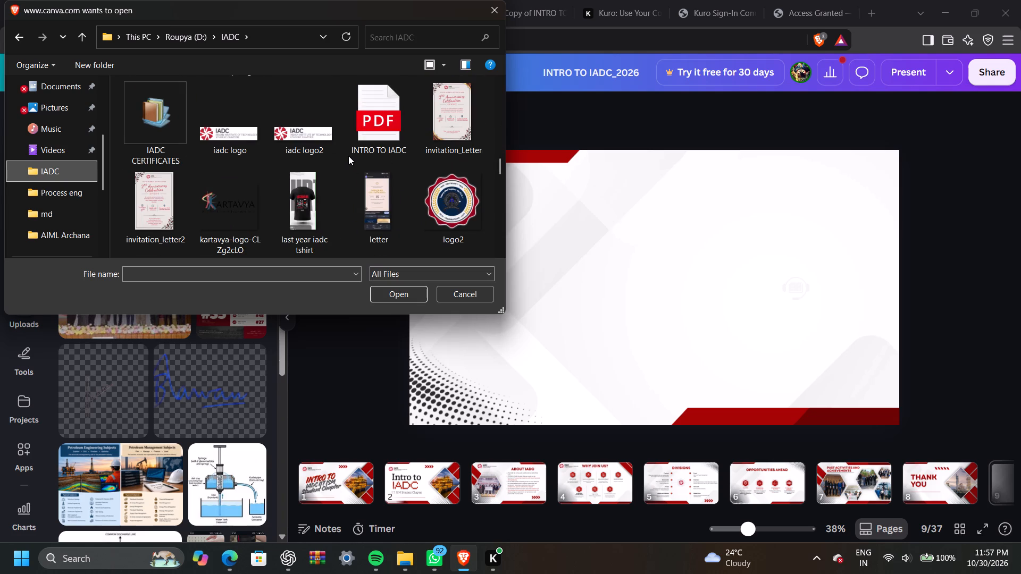
{"action": "scroll", "coordinate": [348, 156], "scroll_direction": "down", "scroll_amount": 2}
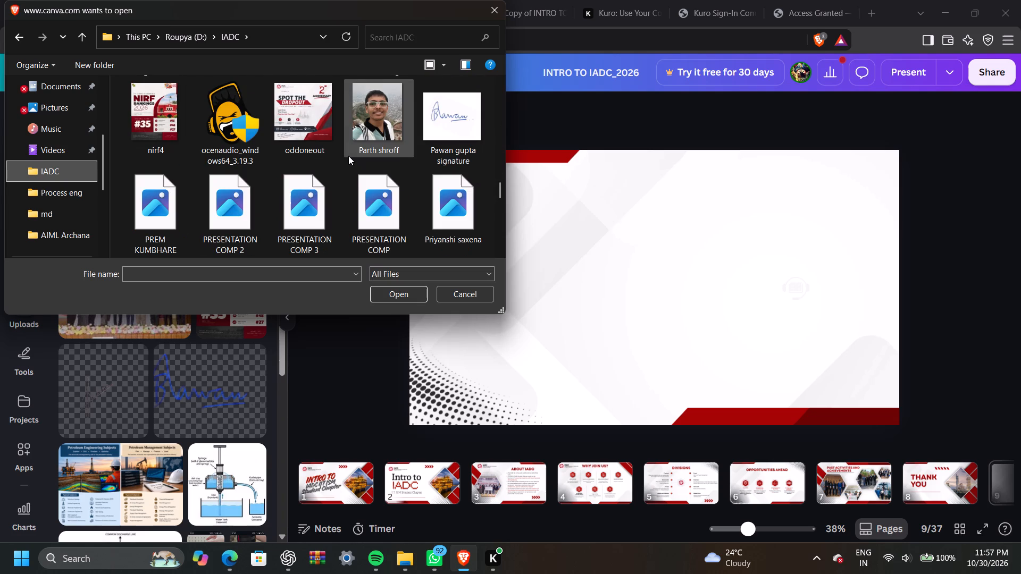
{"action": "scroll", "coordinate": [348, 156], "scroll_direction": "down", "scroll_amount": 1}
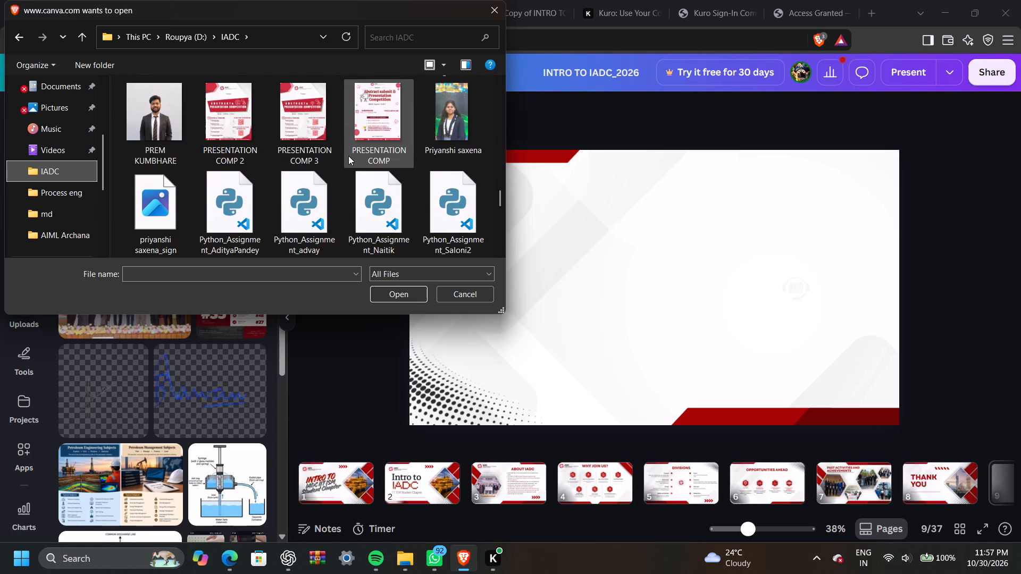
{"action": "scroll", "coordinate": [348, 156], "scroll_direction": "down", "scroll_amount": 1}
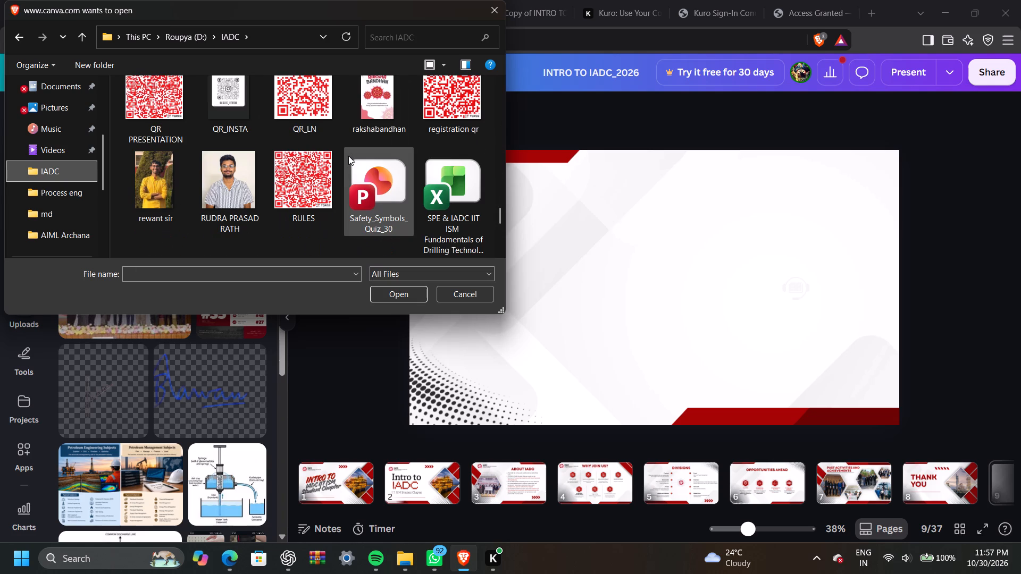
{"action": "scroll", "coordinate": [348, 156], "scroll_direction": "up", "scroll_amount": 1}
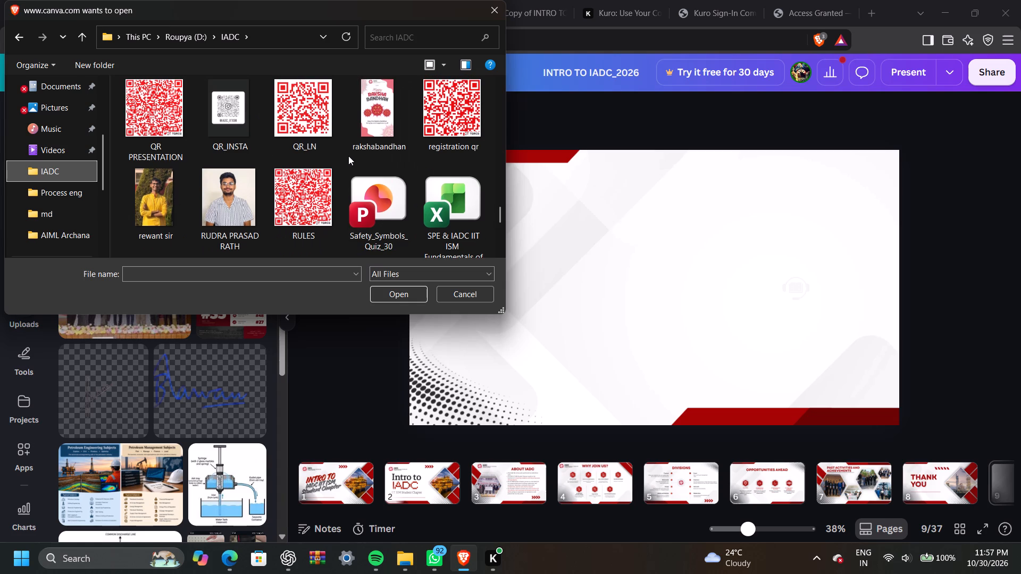
{"action": "scroll", "coordinate": [348, 156], "scroll_direction": "up", "scroll_amount": 1}
{"action": "left_click", "coordinate": [219, 139]}
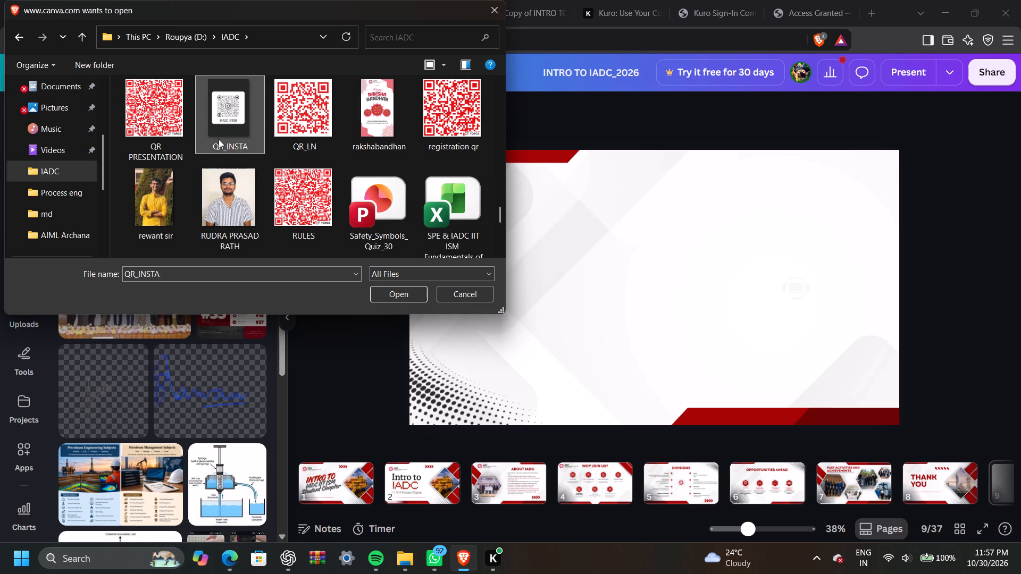
{"action": "left_click", "coordinate": [302, 146], "text": "ctrl"}
{"action": "key", "text": "Return"}
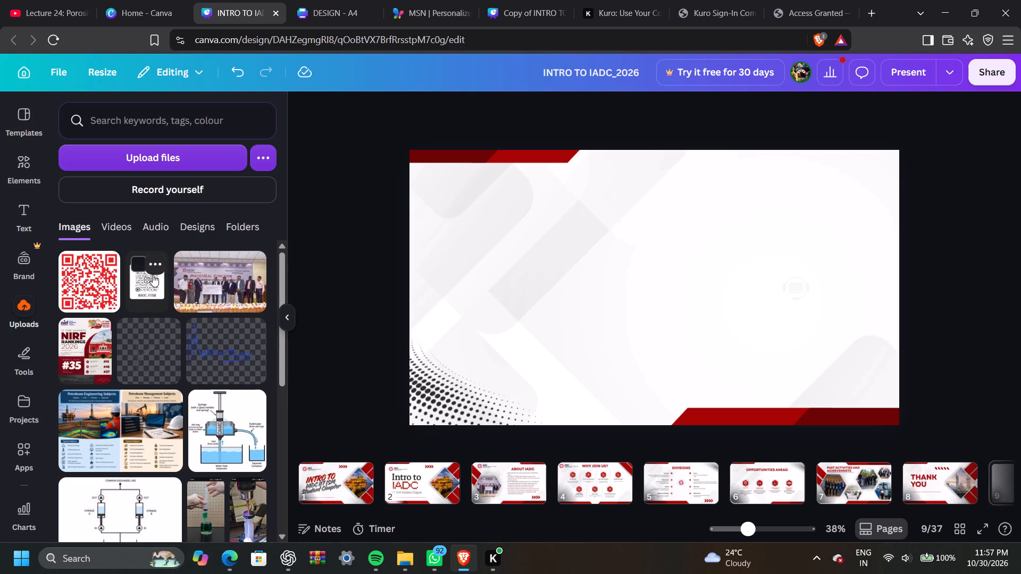
{"action": "left_click", "coordinate": [153, 275]}
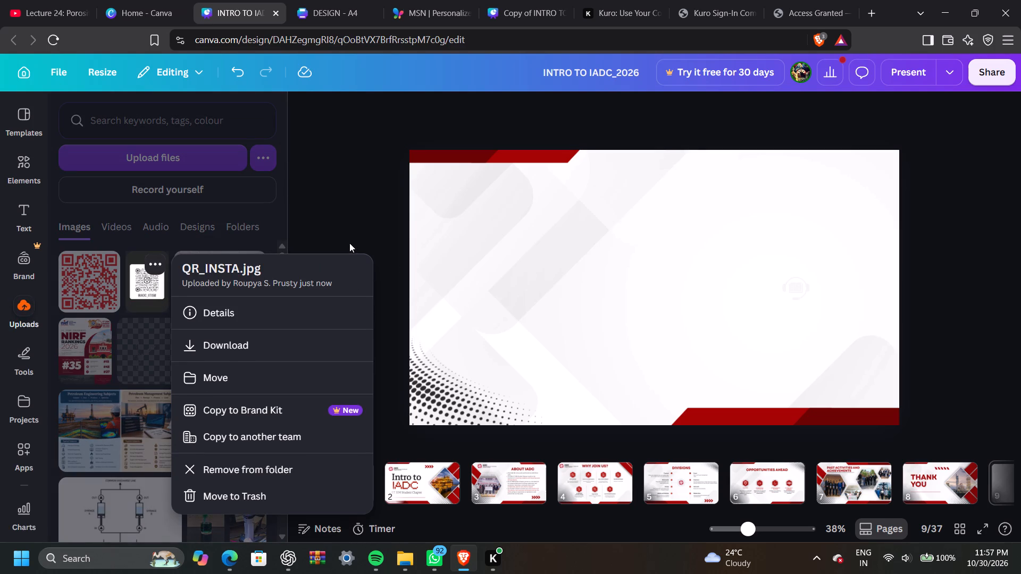
{"action": "left_click", "coordinate": [349, 243]}
{"action": "left_click", "coordinate": [157, 286]}
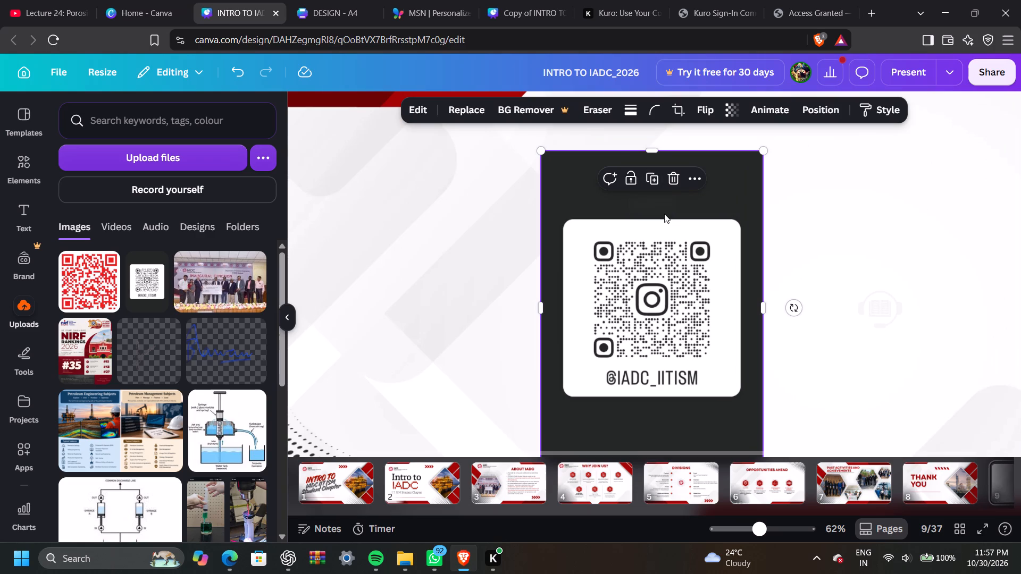
{"action": "left_click_drag", "start_coordinate": [652, 151], "coordinate": [664, 216]}
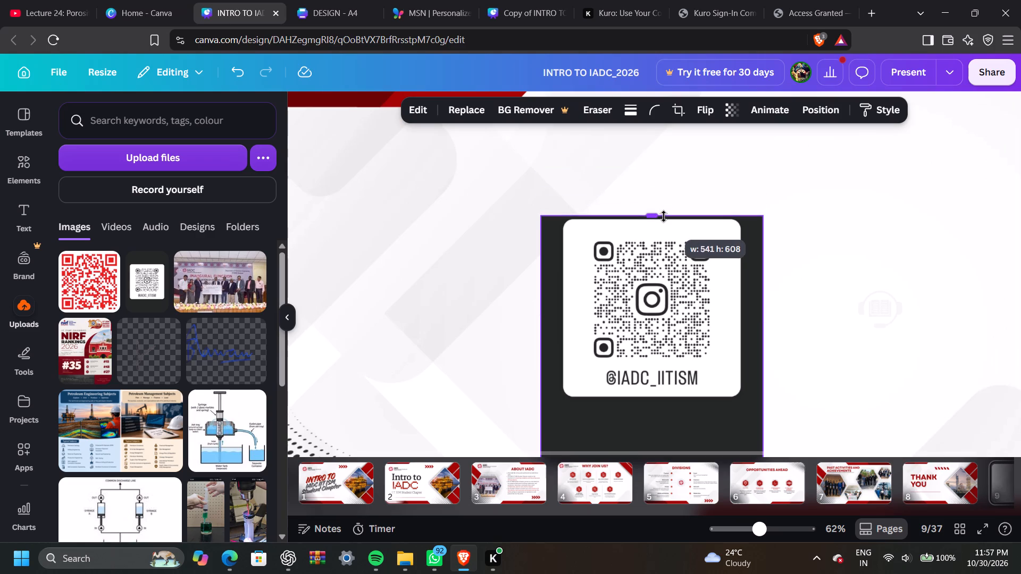
{"action": "left_click_drag", "start_coordinate": [664, 216], "coordinate": [666, 221]}
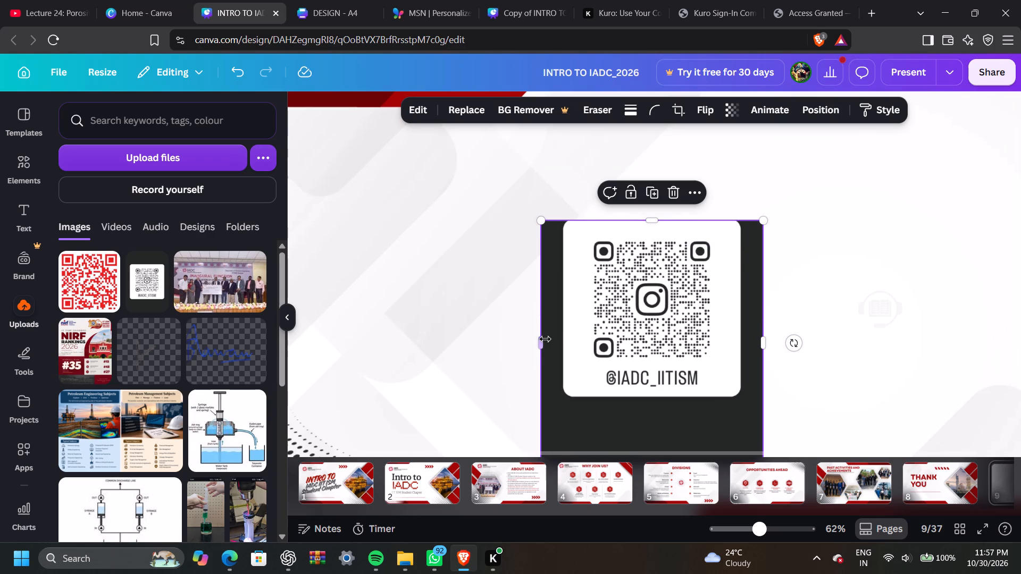
{"action": "left_click_drag", "start_coordinate": [540, 344], "coordinate": [554, 348]}
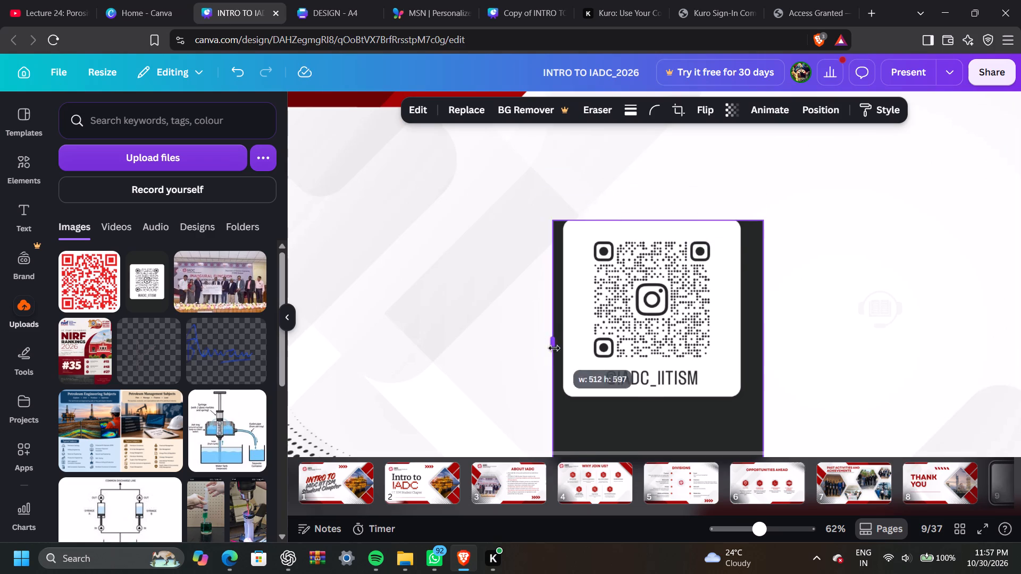
{"action": "left_click_drag", "start_coordinate": [554, 348], "coordinate": [582, 353]}
{"action": "left_click_drag", "start_coordinate": [764, 345], "coordinate": [722, 344]}
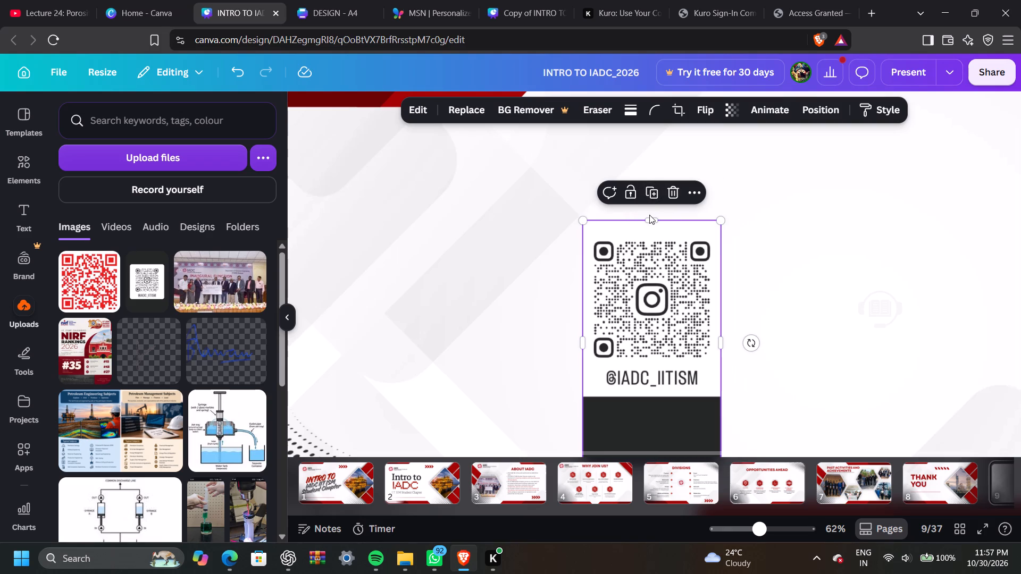
{"action": "left_click_drag", "start_coordinate": [650, 221], "coordinate": [650, 231]}
{"action": "scroll", "coordinate": [650, 231], "scroll_direction": "down", "scroll_amount": 1}
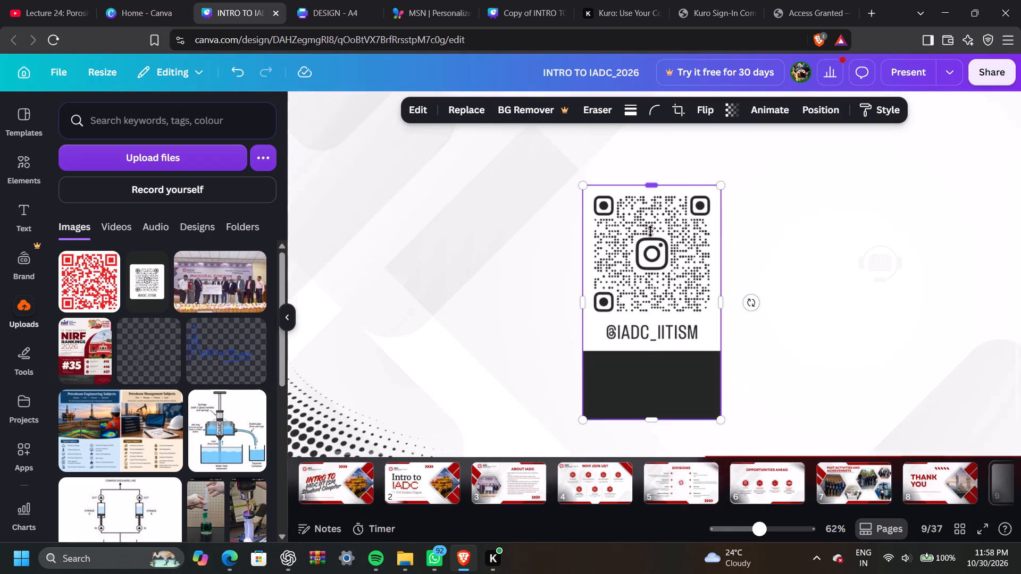
{"action": "scroll", "coordinate": [650, 231], "scroll_direction": "down", "scroll_amount": 1}
{"action": "left_click_drag", "start_coordinate": [654, 401], "coordinate": [675, 326]}
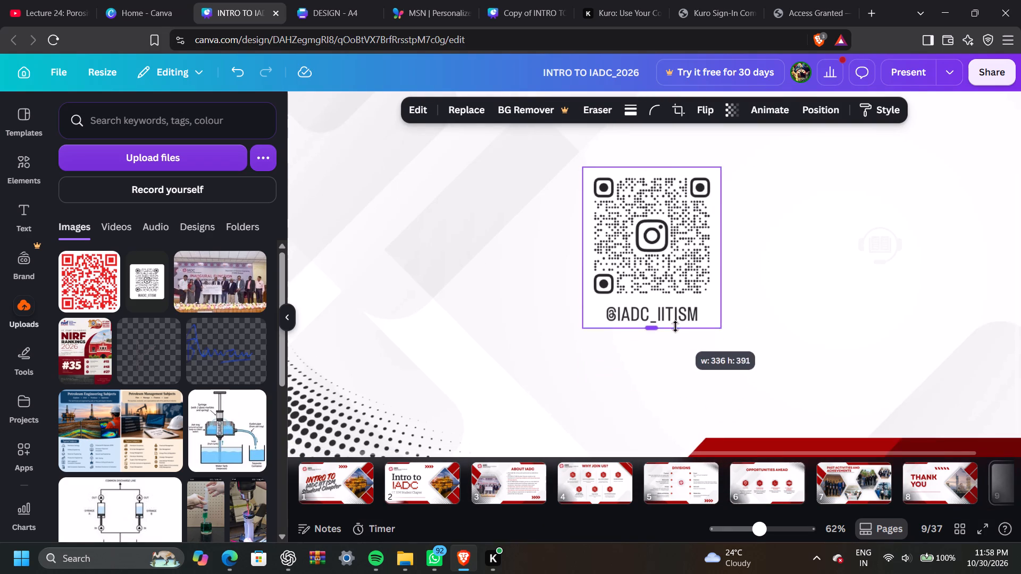
{"action": "left_click_drag", "start_coordinate": [675, 326], "coordinate": [689, 304]}
{"action": "left_click", "coordinate": [782, 311]}
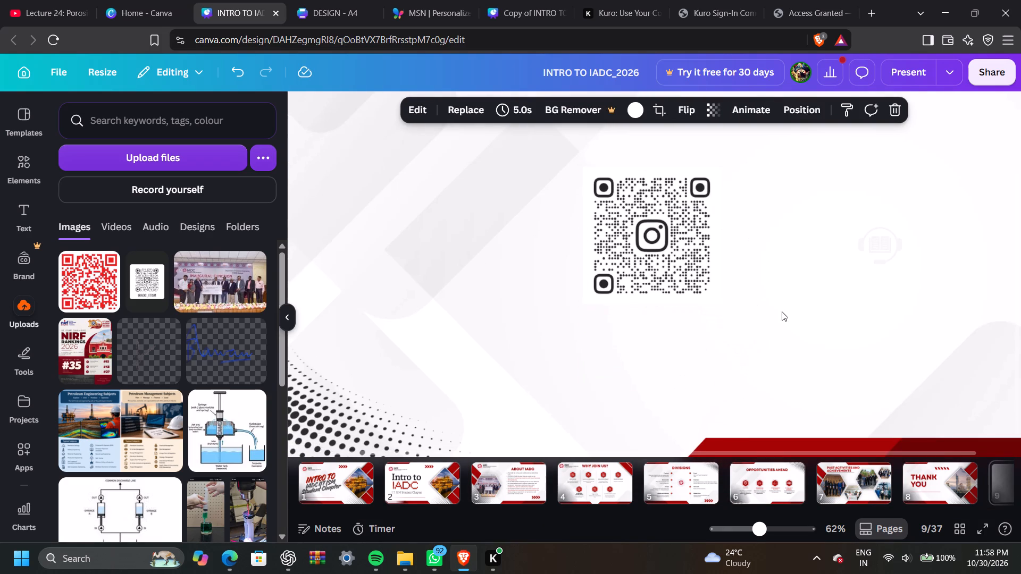
Move the cropped Instagram QR code to the upper-left area of page 9 and enlarge it.
{"action": "left_click_drag", "start_coordinate": [680, 276], "coordinate": [602, 278]}
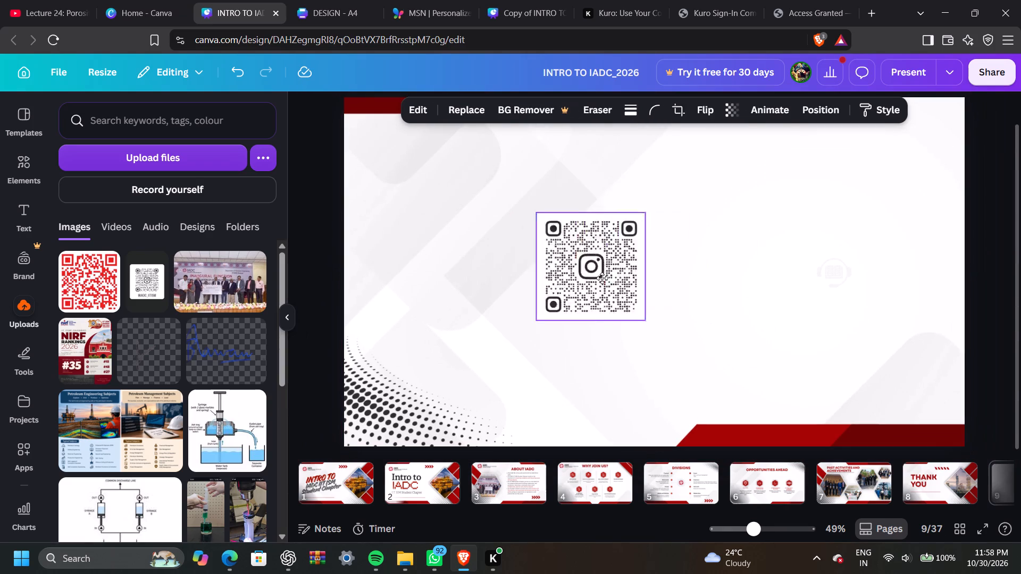
{"action": "left_click_drag", "start_coordinate": [602, 278], "coordinate": [464, 273]}
{"action": "left_click_drag", "start_coordinate": [489, 314], "coordinate": [520, 336]}
{"action": "left_click", "coordinate": [616, 311]}
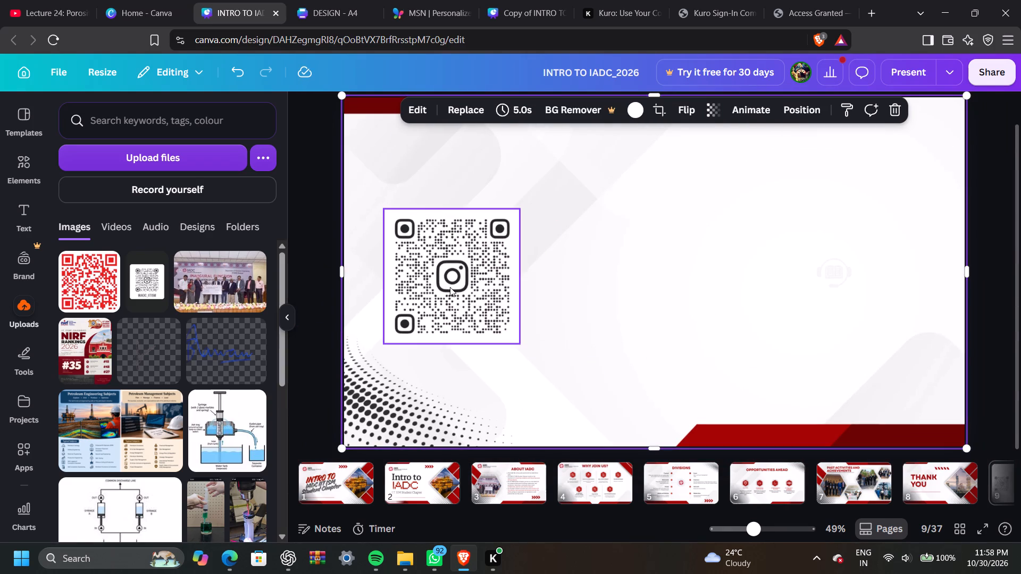
{"action": "left_click_drag", "start_coordinate": [448, 286], "coordinate": [451, 254]}
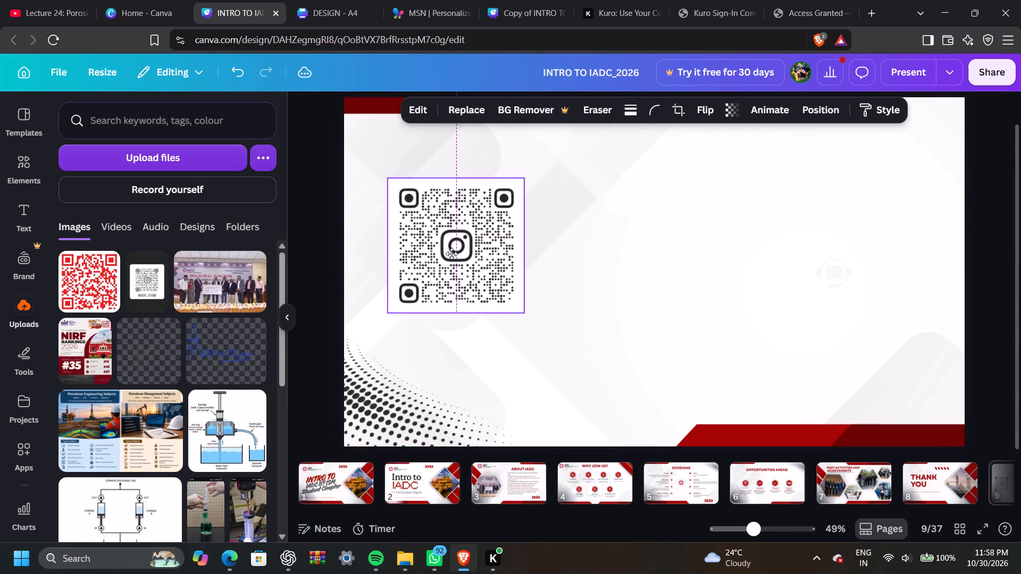
{"action": "left_click_drag", "start_coordinate": [451, 254], "coordinate": [449, 244]}
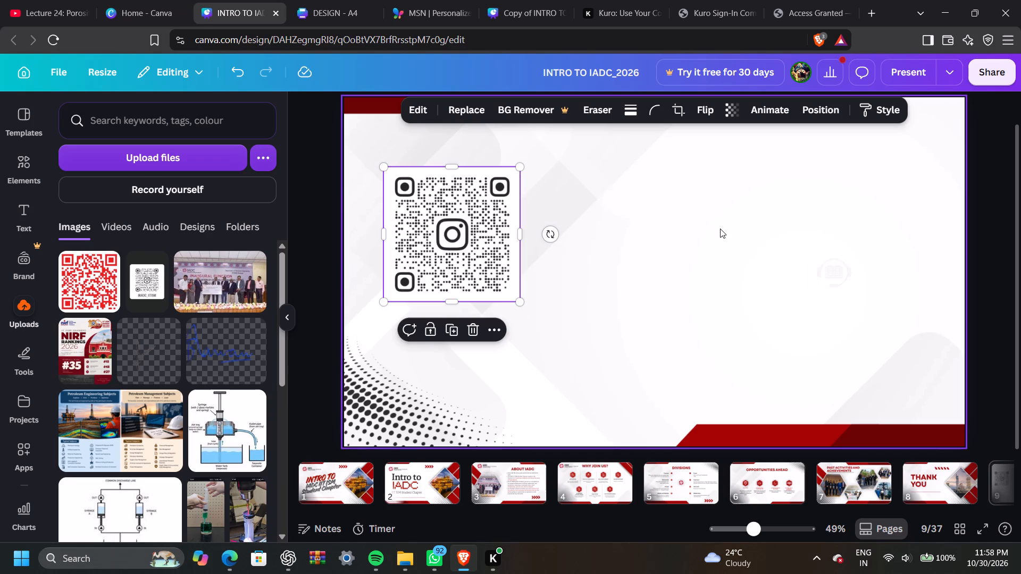
{"action": "left_click", "coordinate": [991, 213]}
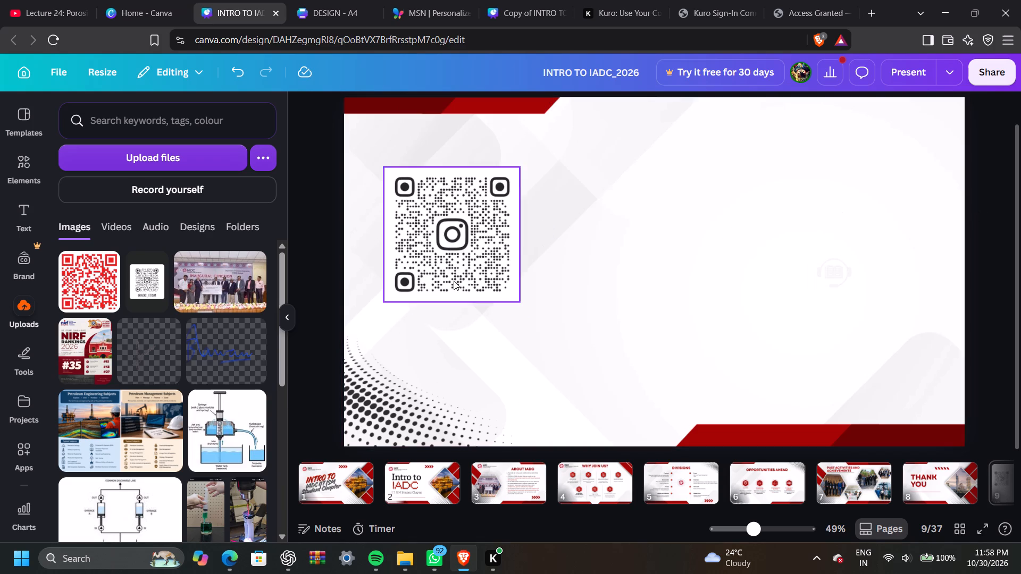
Add the red QR_LN code to page 9, shrink it to the Instagram code's size and place it level beside that code.
{"action": "left_click", "coordinate": [88, 281]}
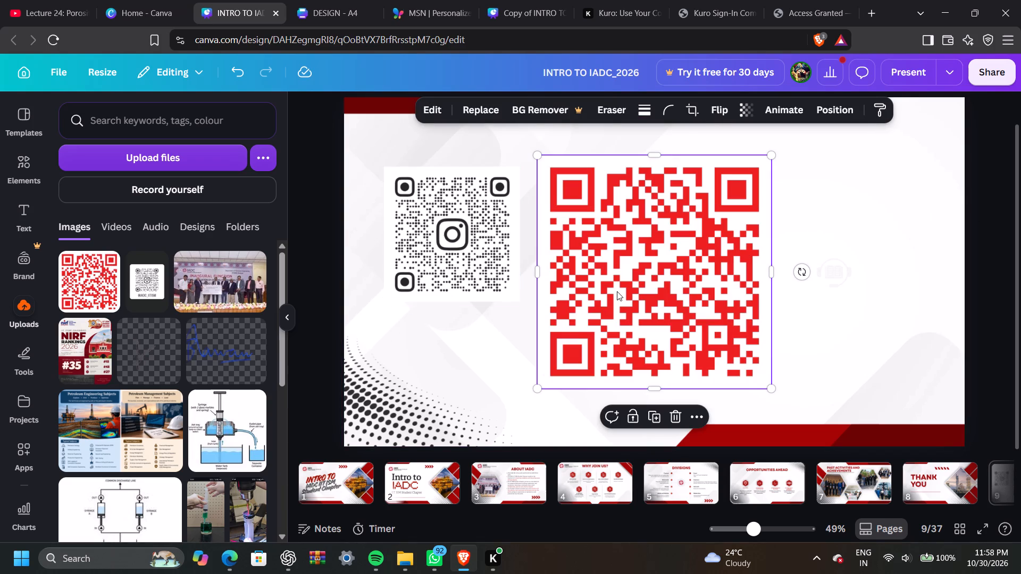
{"action": "left_click_drag", "start_coordinate": [537, 389], "coordinate": [613, 309]}
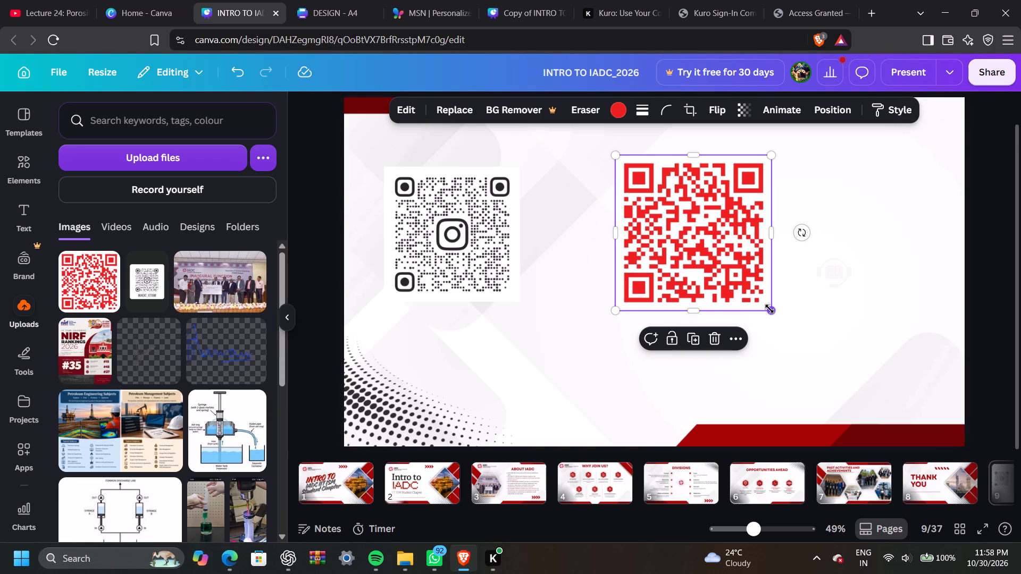
{"action": "left_click_drag", "start_coordinate": [769, 309], "coordinate": [743, 296]}
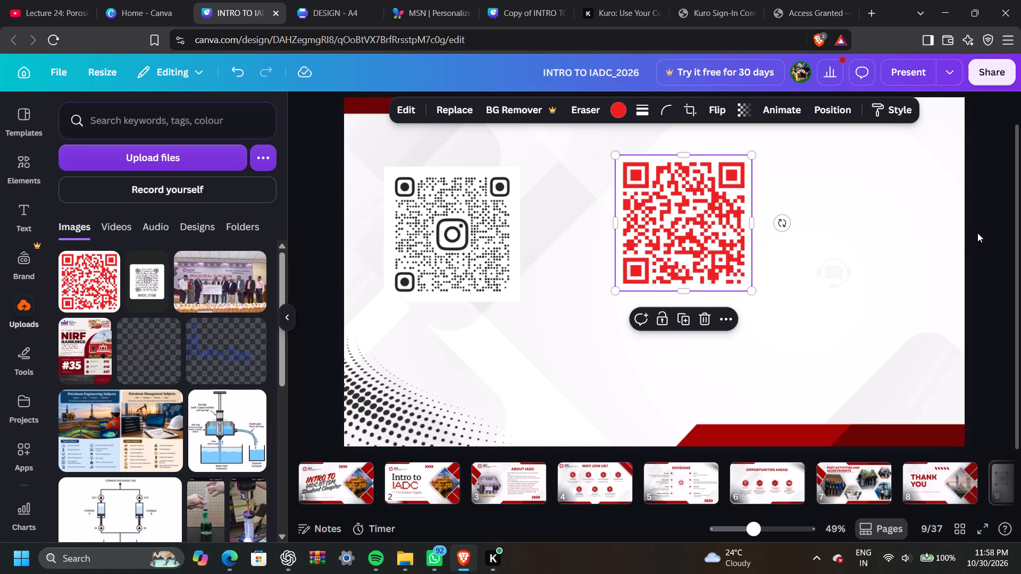
{"action": "left_click", "coordinate": [977, 233]}
{"action": "left_click_drag", "start_coordinate": [708, 220], "coordinate": [681, 233]}
Enlarge the Instagram QR code slightly to about 424 by 421, aligning its bottom edge with the red QR code.
{"action": "left_click", "coordinate": [442, 257]}
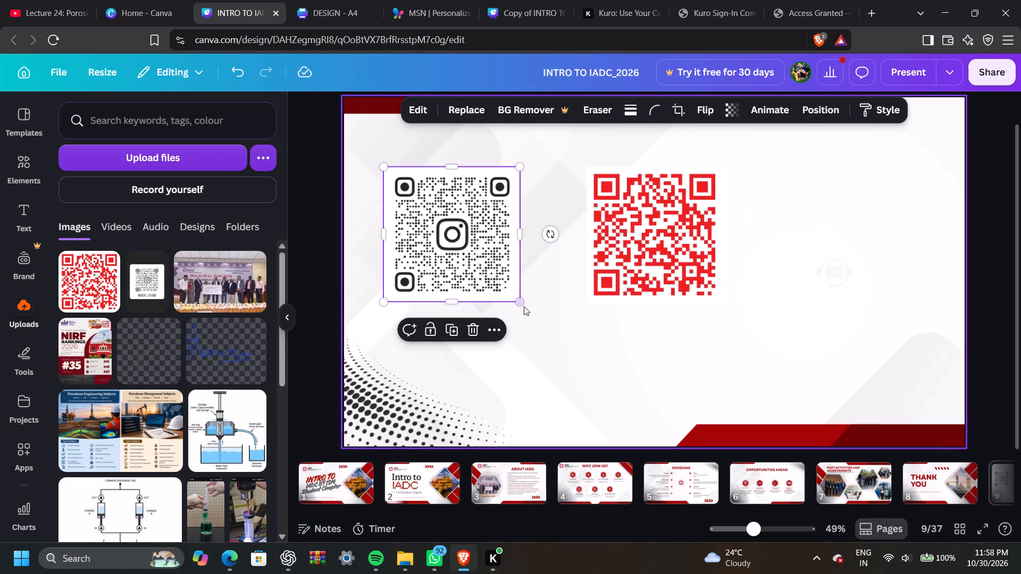
{"action": "left_click", "coordinate": [520, 302]}
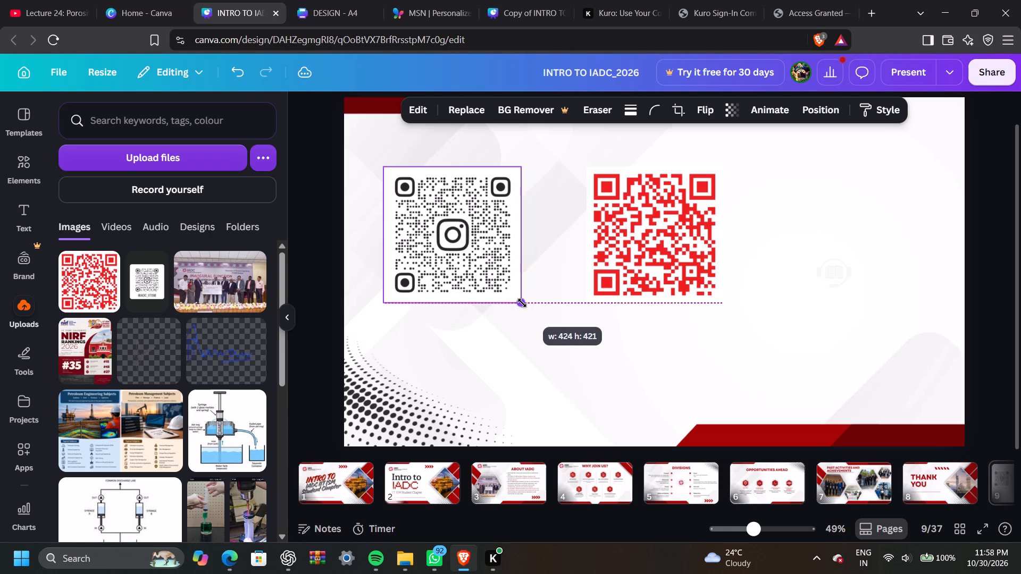
{"action": "left_click", "coordinate": [488, 283]}
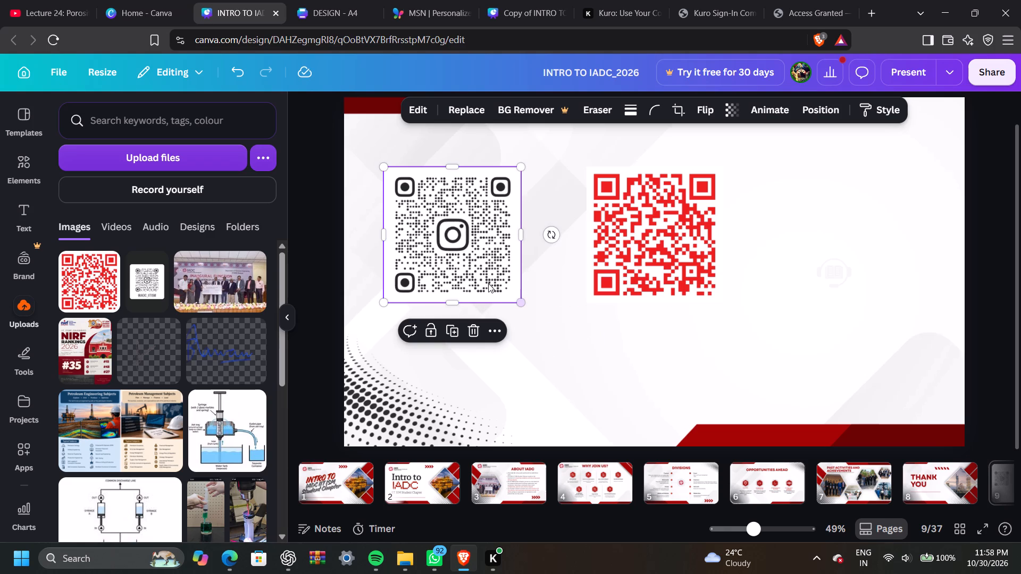
{"action": "left_click", "coordinate": [796, 284]}
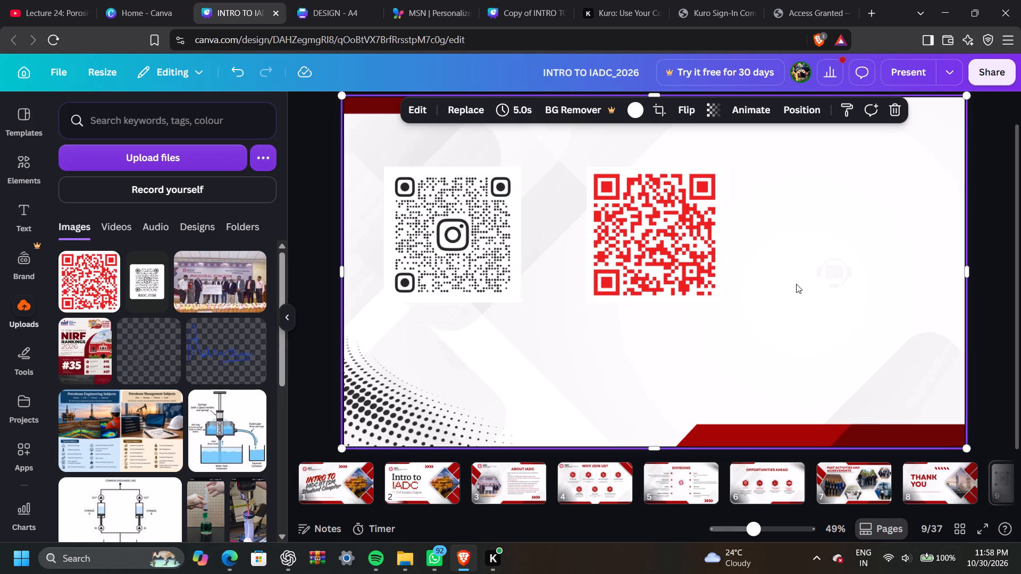
{"action": "left_click", "coordinate": [465, 237]}
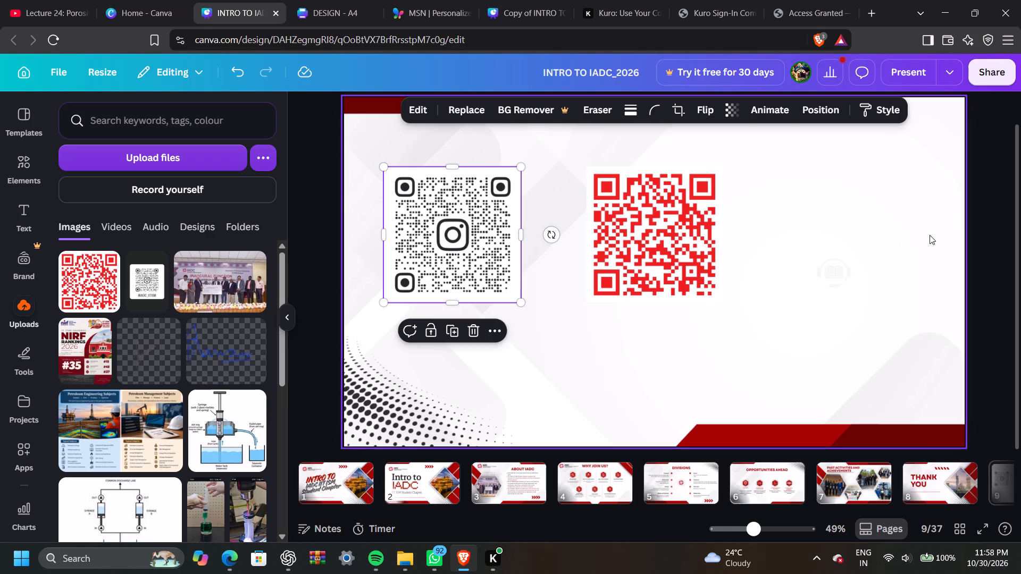
{"action": "left_click", "coordinate": [977, 224]}
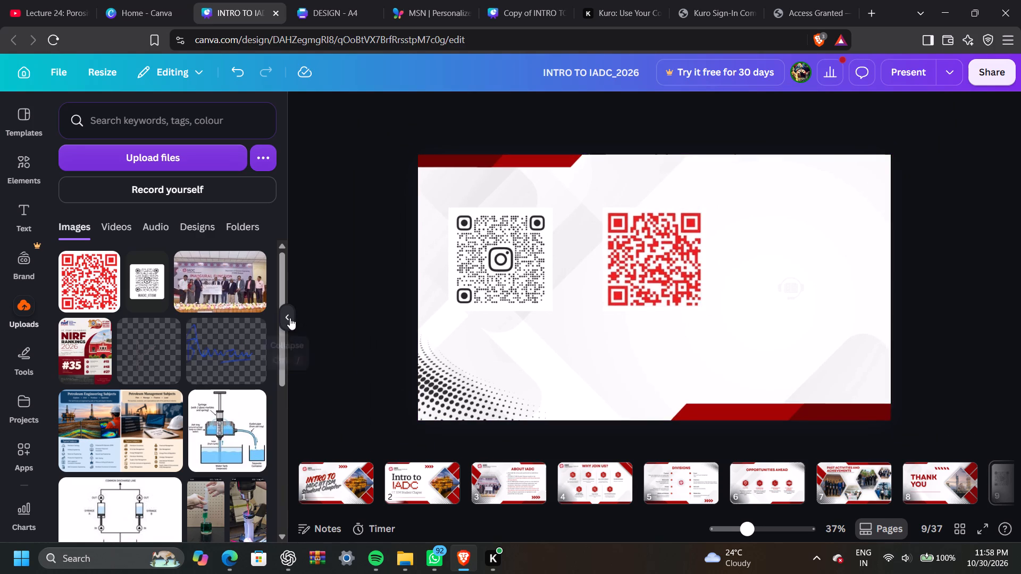
{"action": "left_click", "coordinate": [290, 318]}
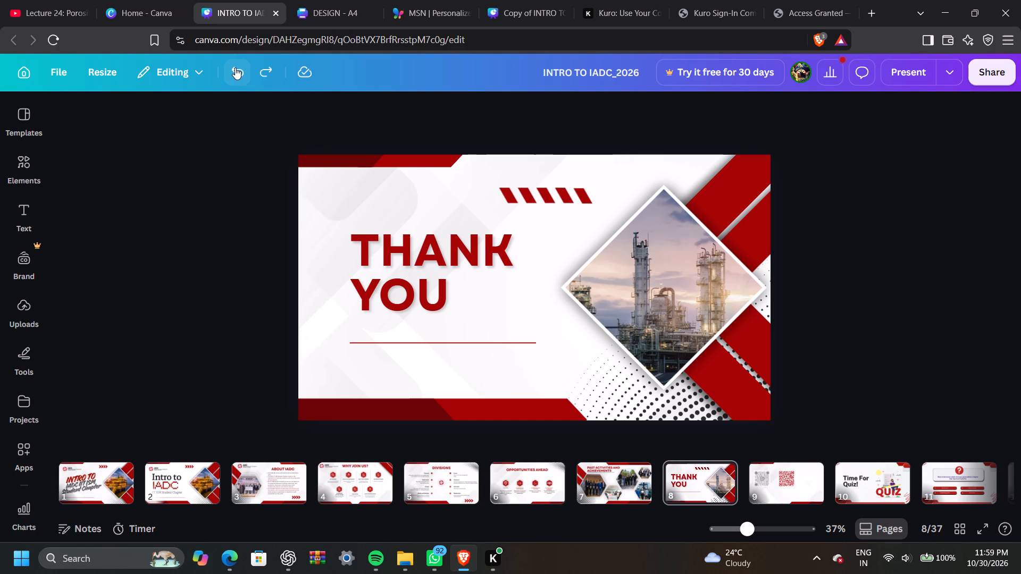
{"action": "key", "text": "ctrl+c"}
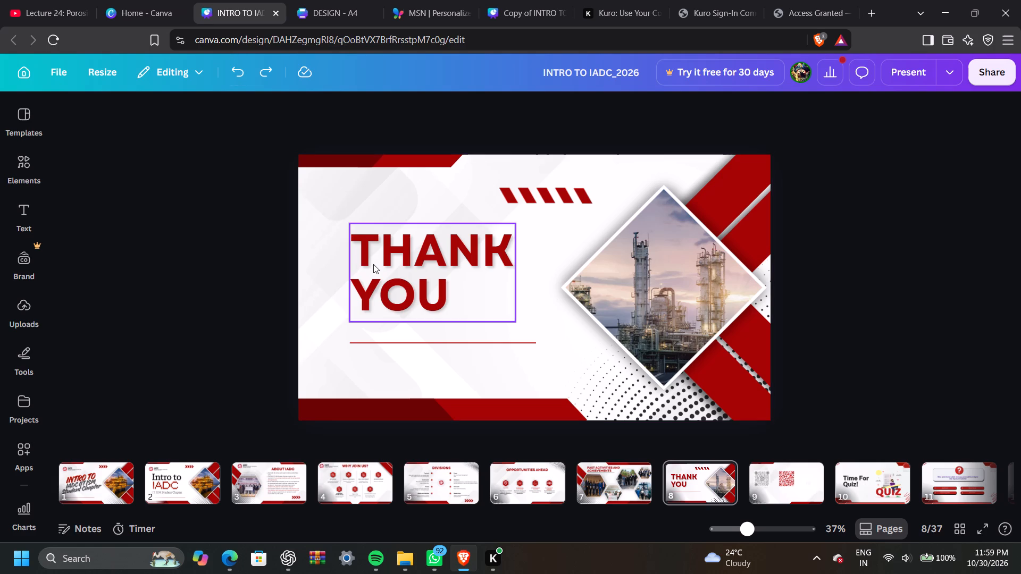
{"action": "left_click", "coordinate": [373, 264]}
{"action": "key", "text": "ctrl+c"}
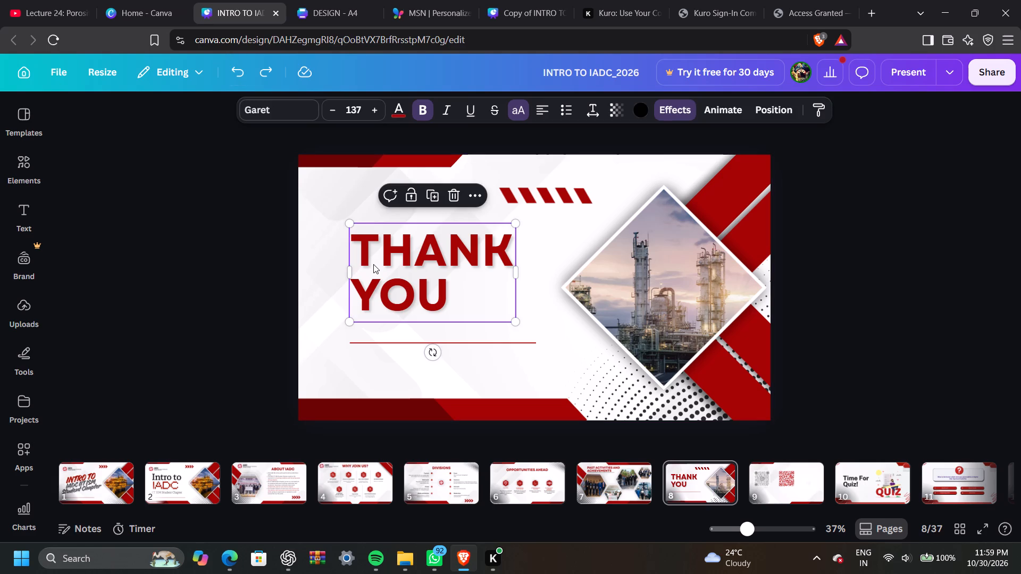
{"action": "left_click", "coordinate": [794, 480]}
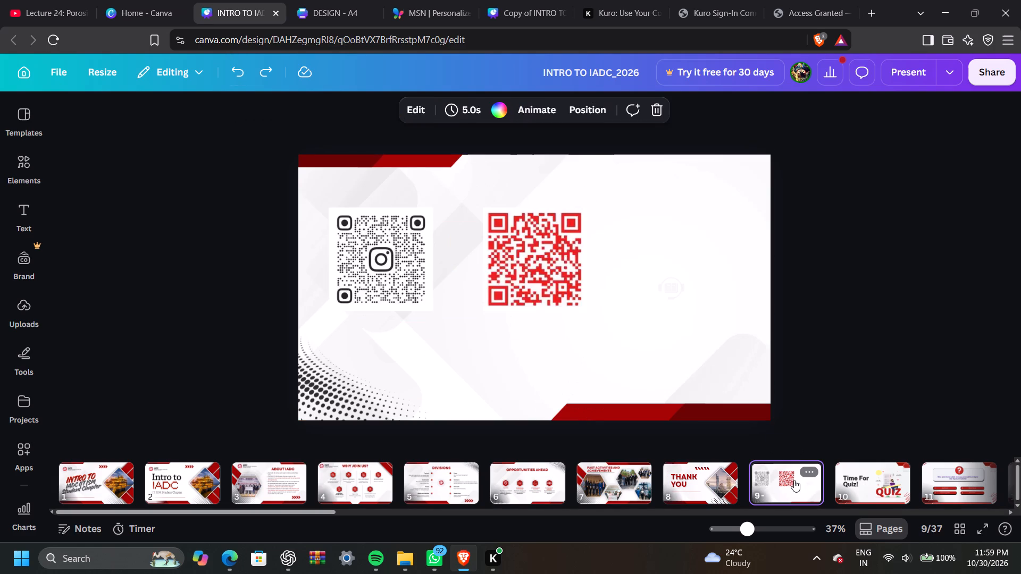
{"action": "key", "text": "ctrl+v"}
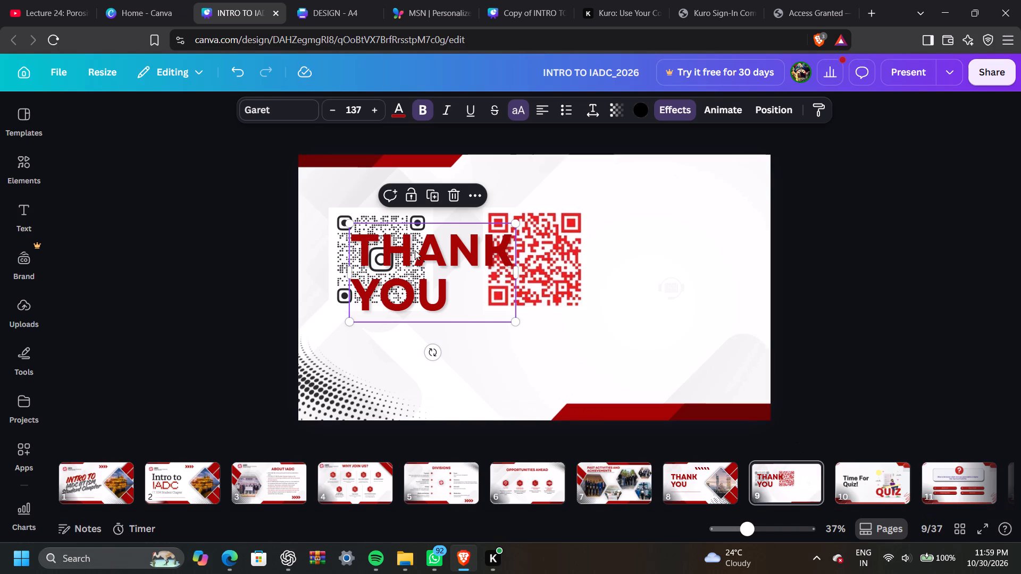
Shrink the pasted THANK YOU text to about size 73.5, widen it to one line and move it below the Instagram QR code.
{"action": "left_click_drag", "start_coordinate": [517, 221], "coordinate": [456, 282]}
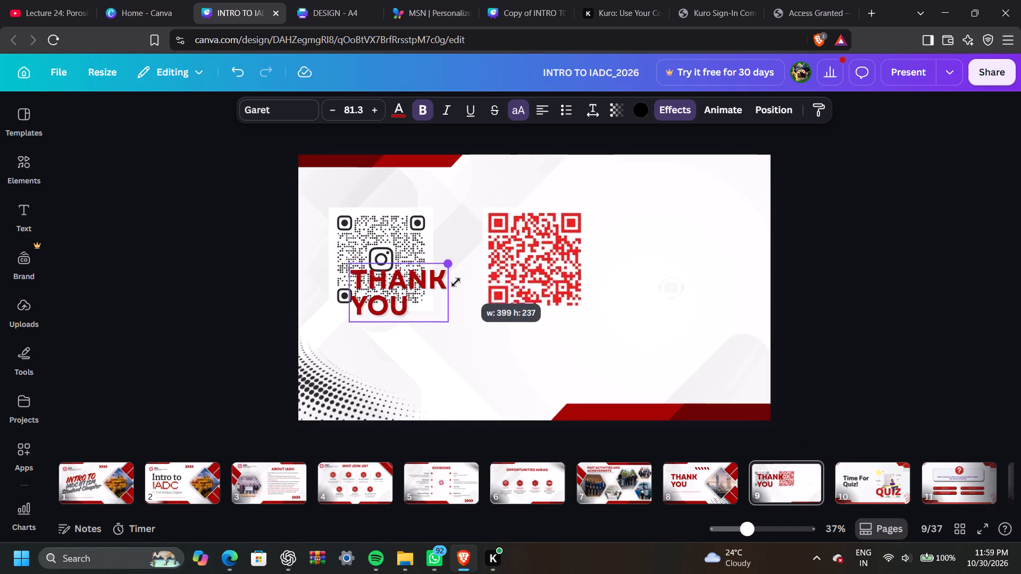
{"action": "left_click_drag", "start_coordinate": [456, 282], "coordinate": [450, 285]}
{"action": "left_click_drag", "start_coordinate": [440, 297], "coordinate": [530, 292]}
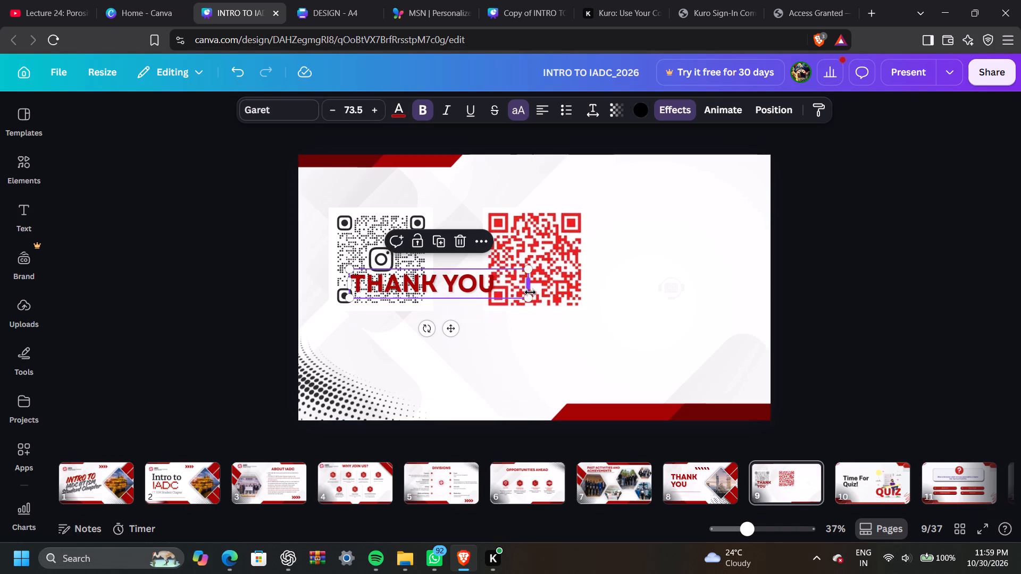
{"action": "left_click_drag", "start_coordinate": [482, 283], "coordinate": [440, 322]}
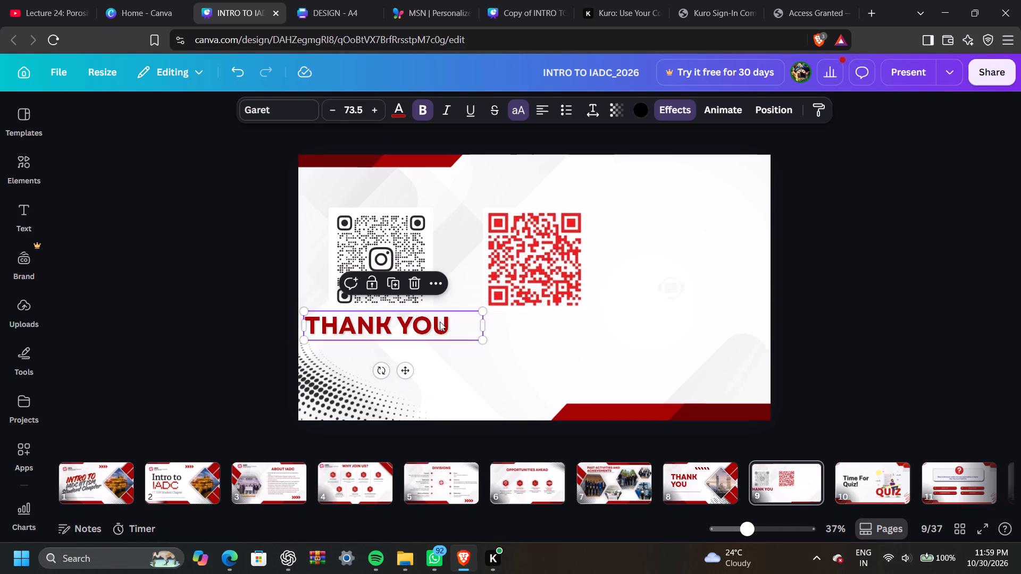
Shrink the THANK YOU text to about size 44.3, centre-align it and position it centred just below the Instagram QR code.
{"action": "left_click_drag", "start_coordinate": [487, 336], "coordinate": [422, 315]}
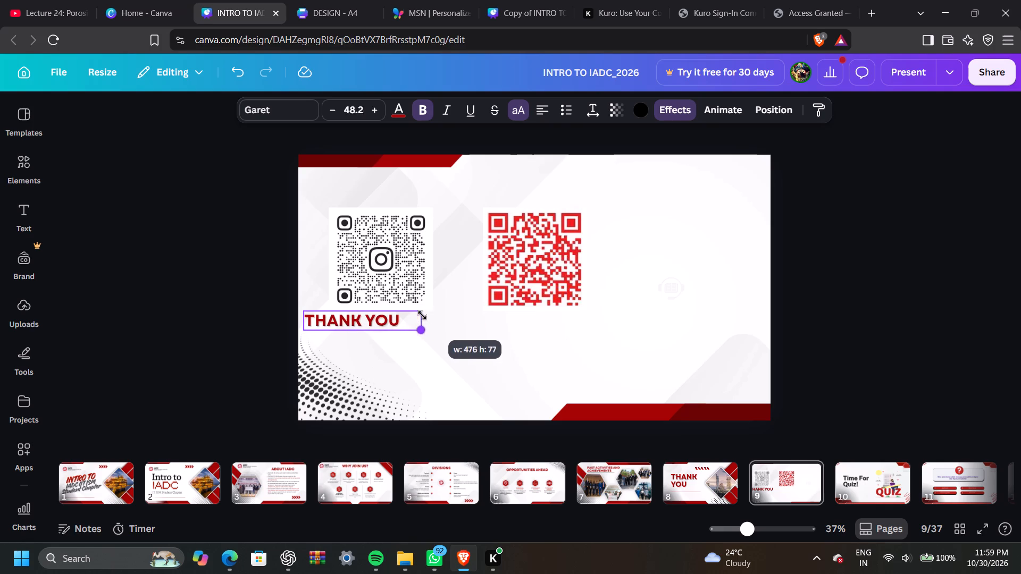
{"action": "left_click_drag", "start_coordinate": [422, 315], "coordinate": [417, 314]}
{"action": "left_click", "coordinate": [172, 384]}
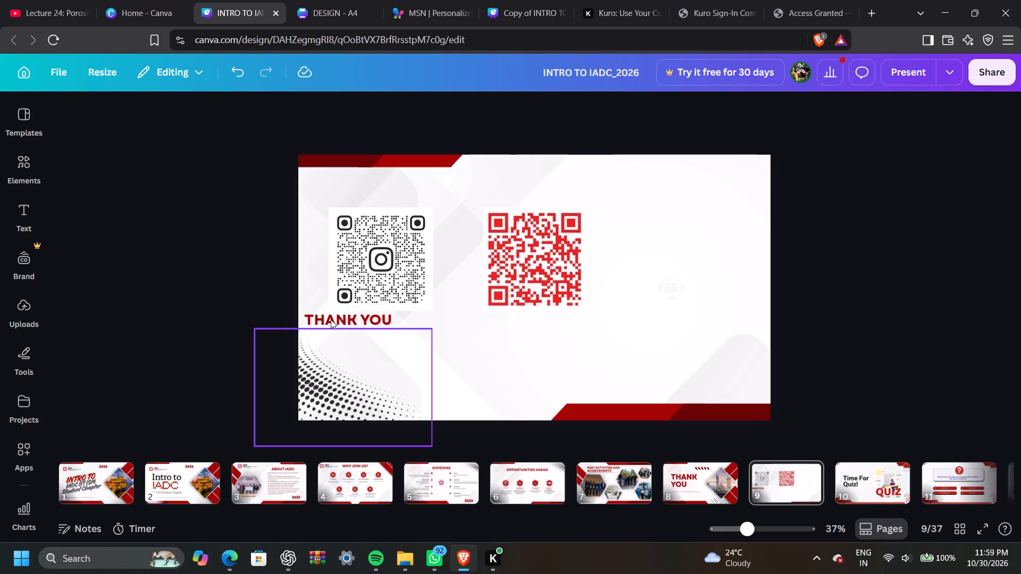
{"action": "left_click_drag", "start_coordinate": [331, 319], "coordinate": [370, 327]}
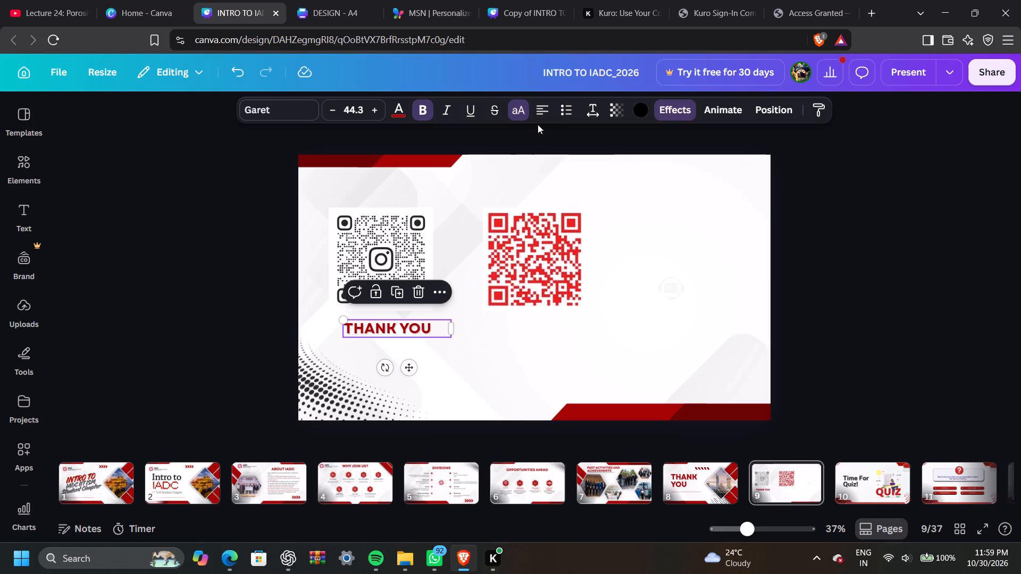
{"action": "left_click", "coordinate": [543, 113]}
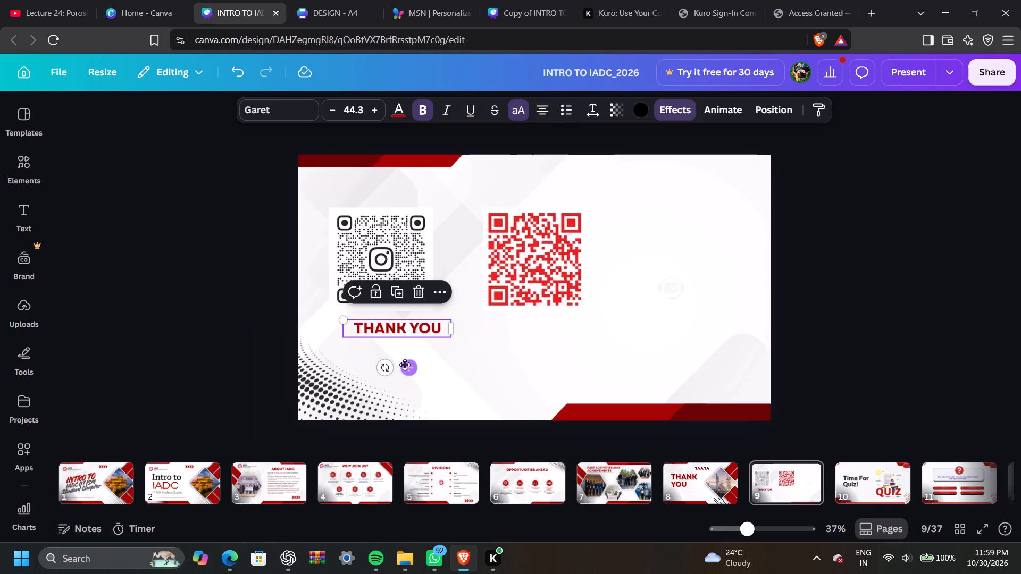
{"action": "left_click_drag", "start_coordinate": [405, 365], "coordinate": [393, 363]}
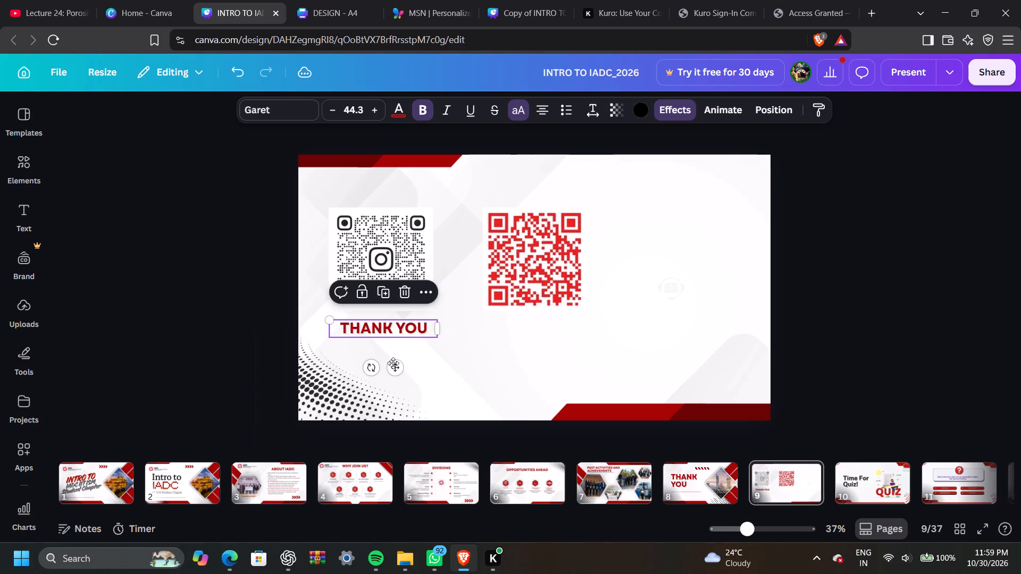
Replace the THANK YOU text below the Instagram QR code with INSTAGRAM.
{"action": "double_click", "coordinate": [411, 327]}
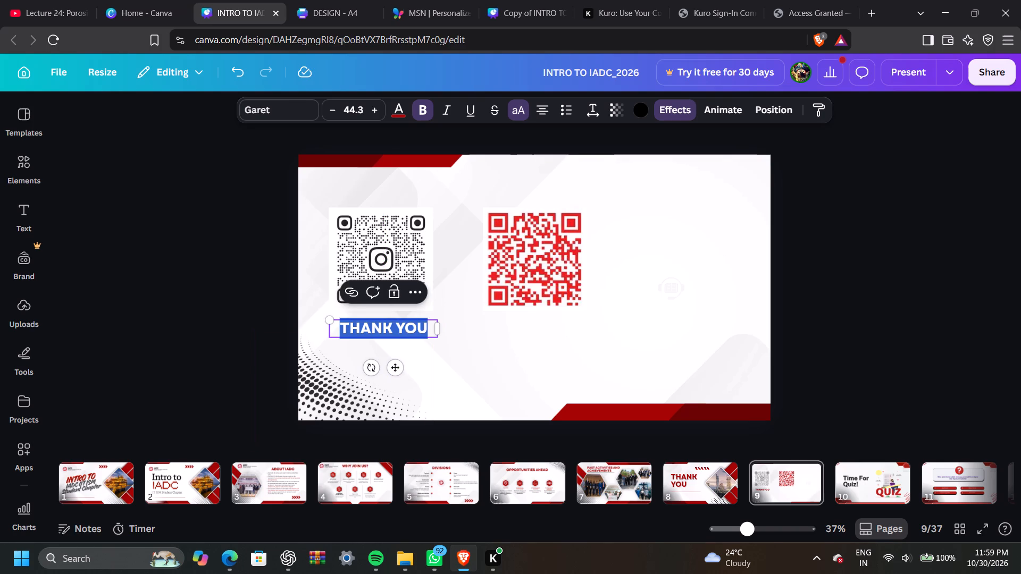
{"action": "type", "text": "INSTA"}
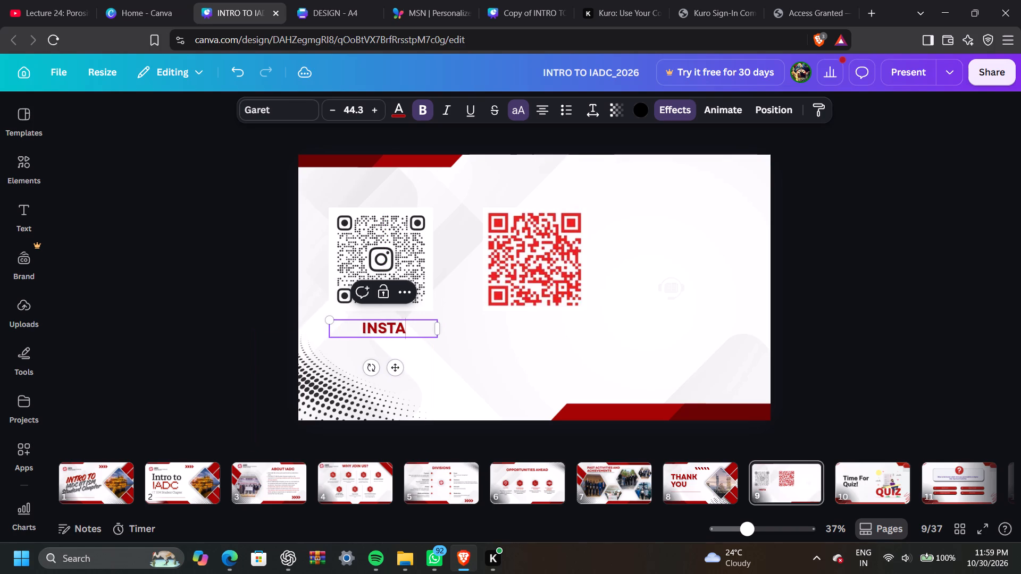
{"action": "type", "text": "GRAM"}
{"action": "left_click", "coordinate": [915, 289]}
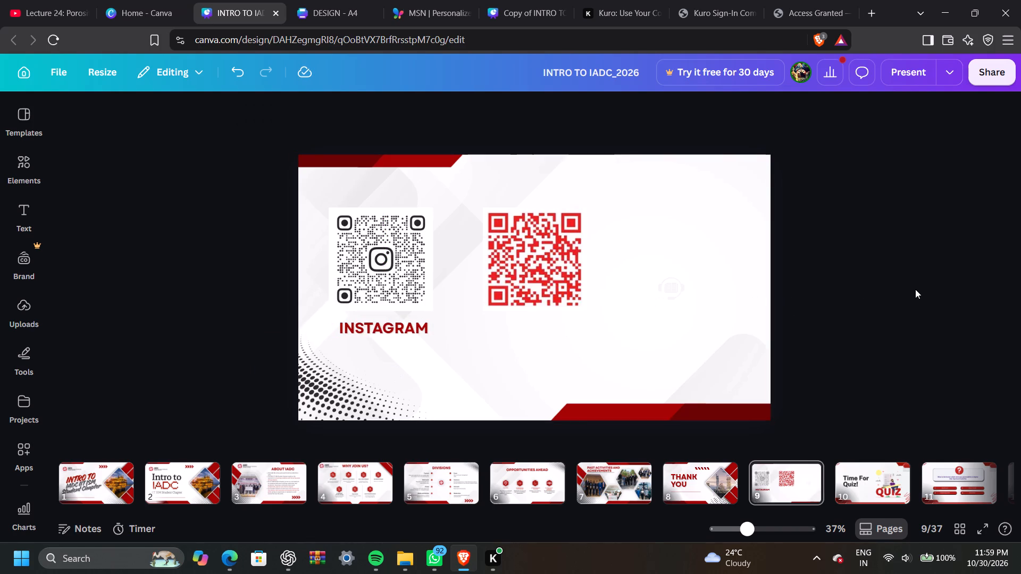
Duplicate the INSTAGRAM label and place the copy centred below the red QR code, level with the original.
{"action": "left_click", "coordinate": [396, 330]}
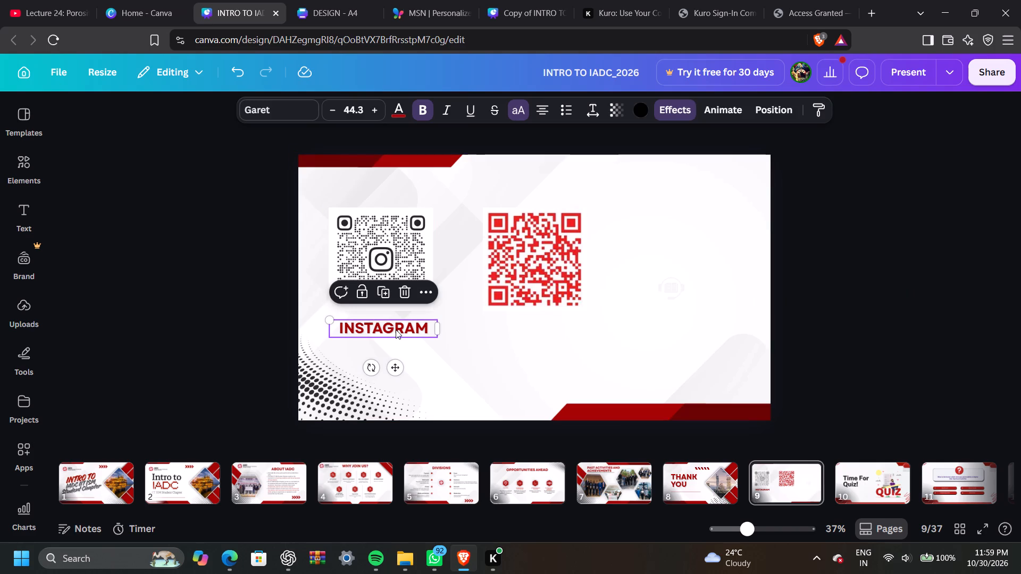
{"action": "left_click", "coordinate": [384, 289]}
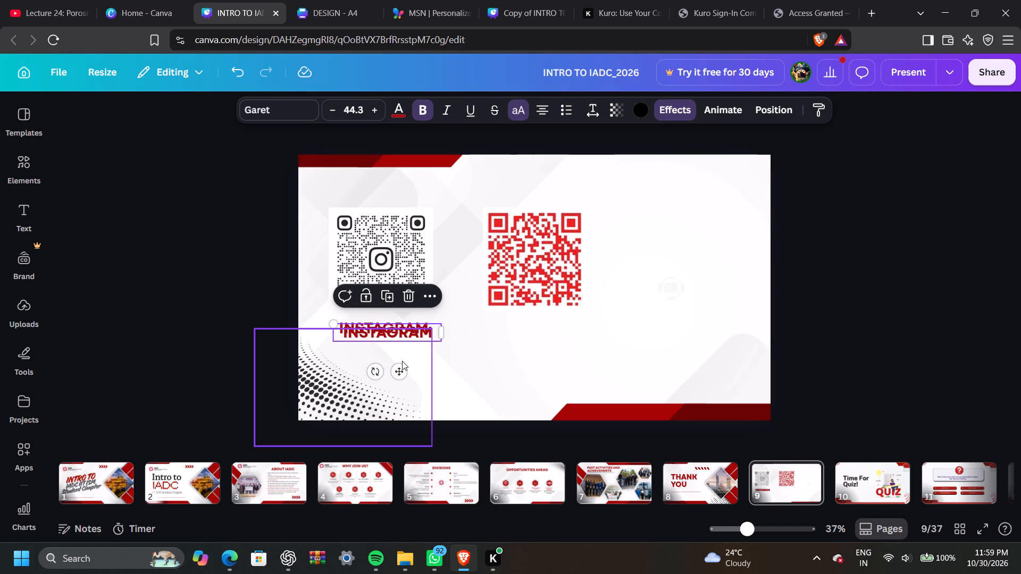
{"action": "left_click_drag", "start_coordinate": [400, 370], "coordinate": [560, 363]}
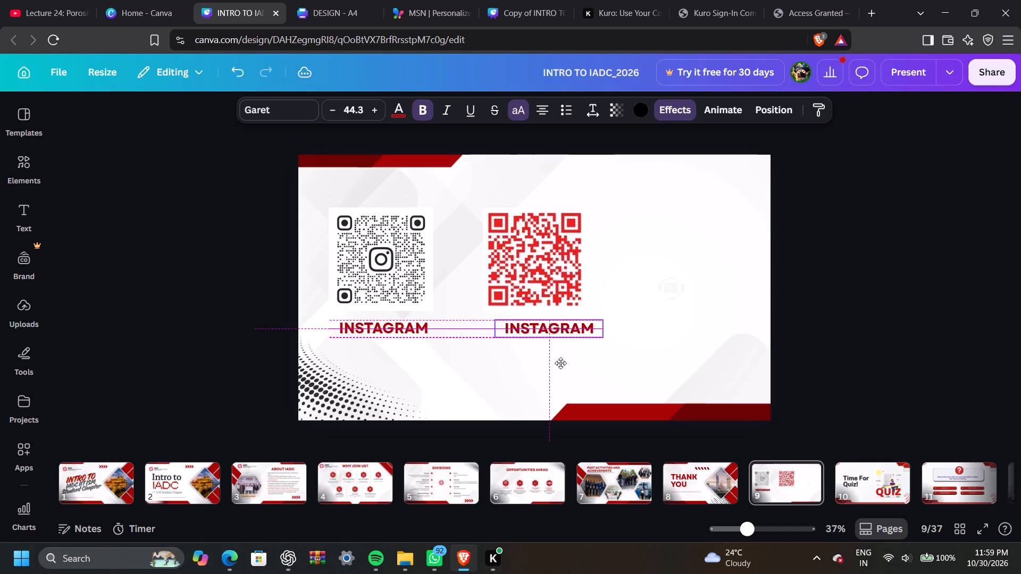
{"action": "left_click_drag", "start_coordinate": [560, 363], "coordinate": [555, 364]}
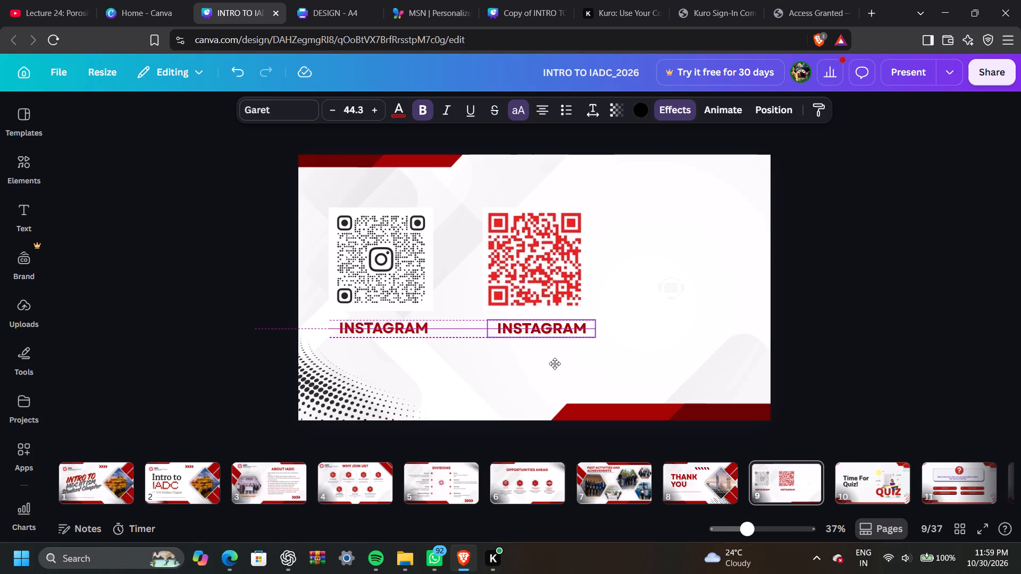
{"action": "left_click_drag", "start_coordinate": [555, 364], "coordinate": [553, 364]}
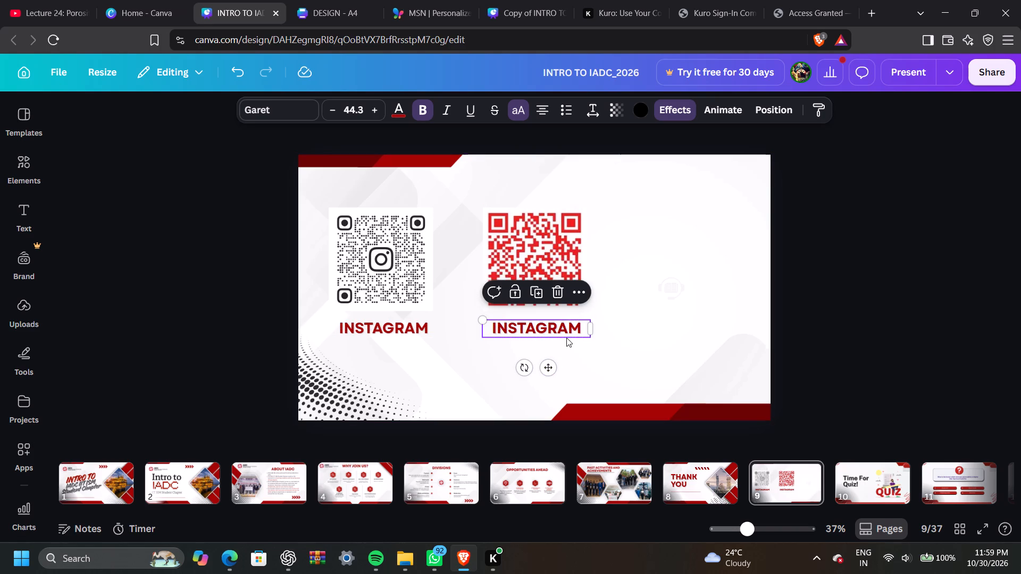
Change the label below the red QR code to LINKEDIN, written as one word without a space.
{"action": "double_click", "coordinate": [569, 328]}
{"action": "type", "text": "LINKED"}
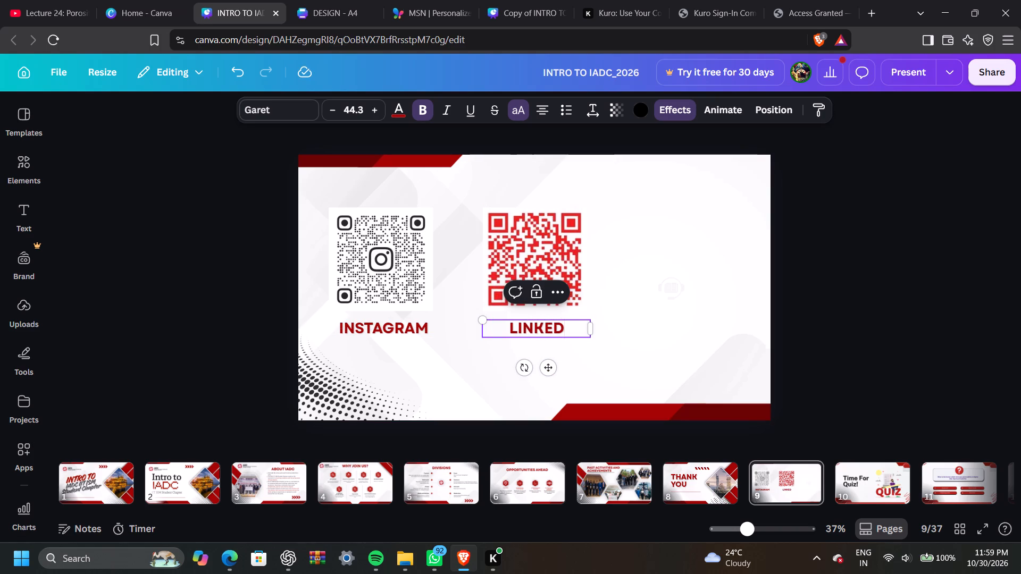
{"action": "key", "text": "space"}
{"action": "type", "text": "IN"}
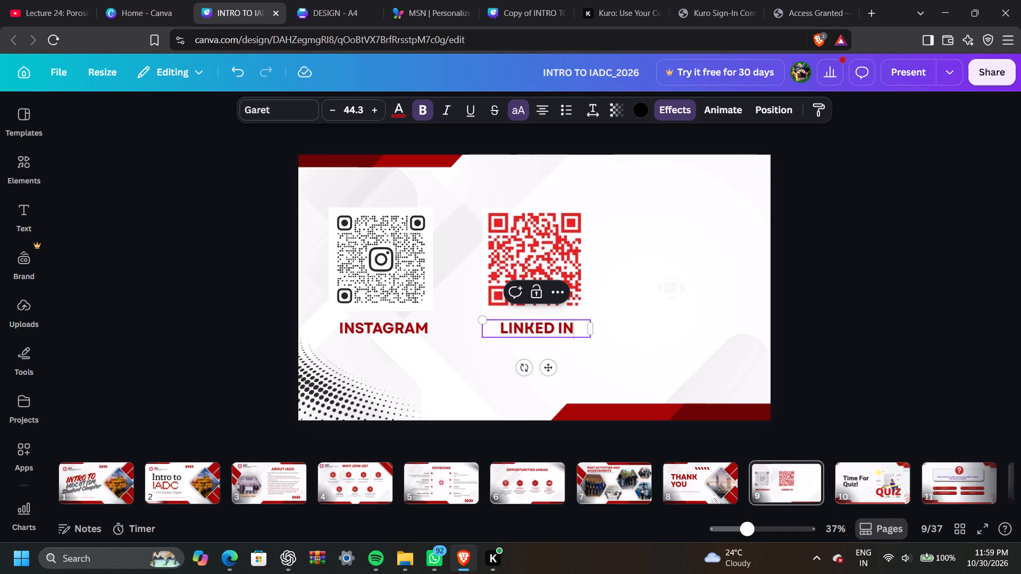
{"action": "left_click", "coordinate": [816, 351]}
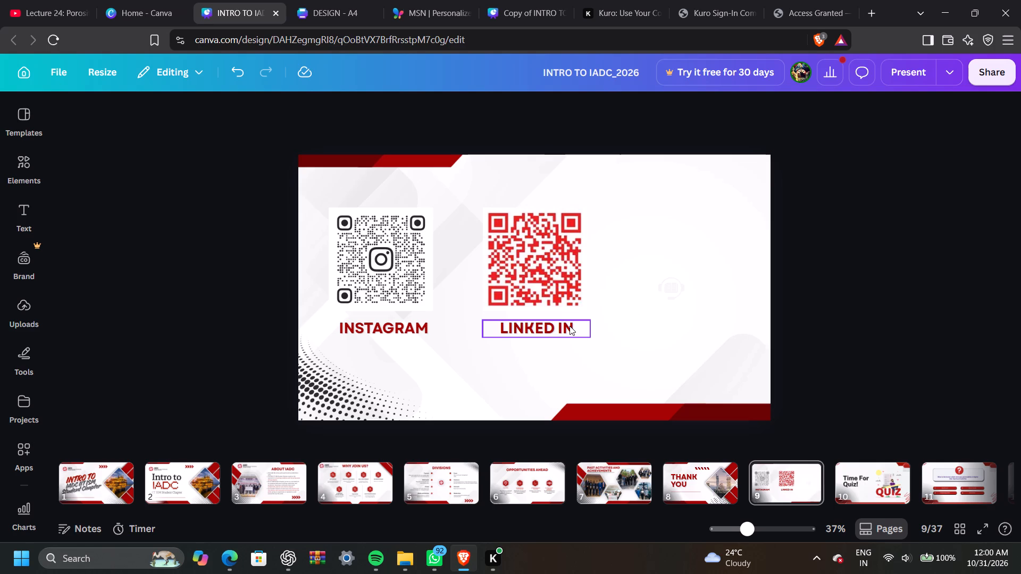
{"action": "left_click", "coordinate": [556, 327]}
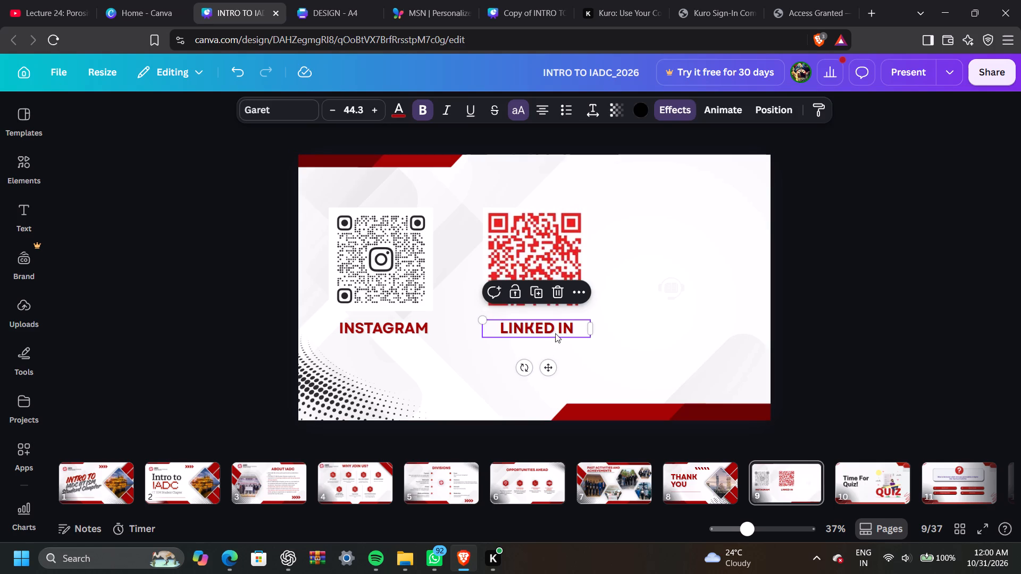
{"action": "left_click", "coordinate": [553, 328]}
{"action": "key", "text": "Right"}
{"action": "key", "text": "BackSpace"}
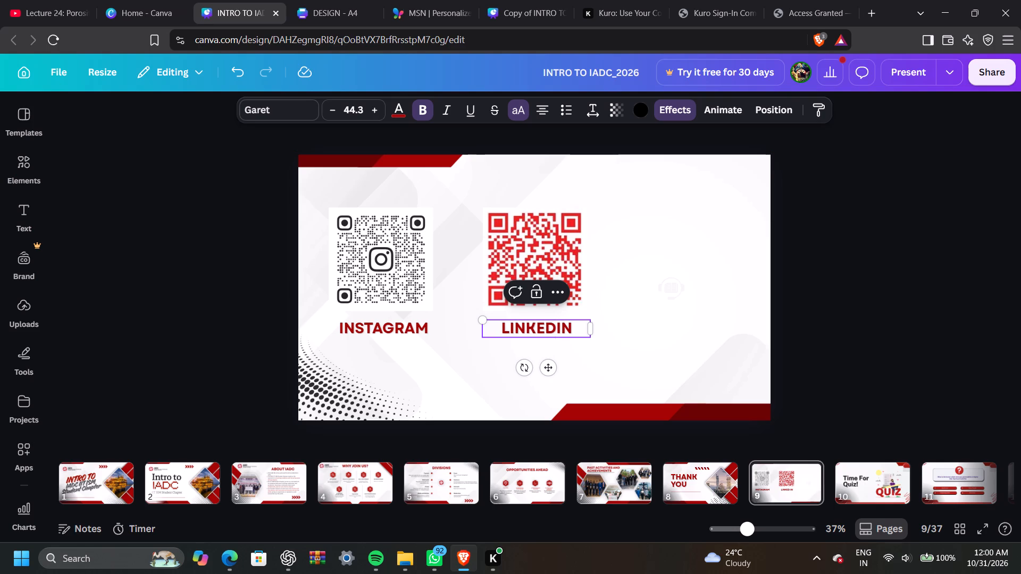
{"action": "left_click", "coordinate": [848, 275]}
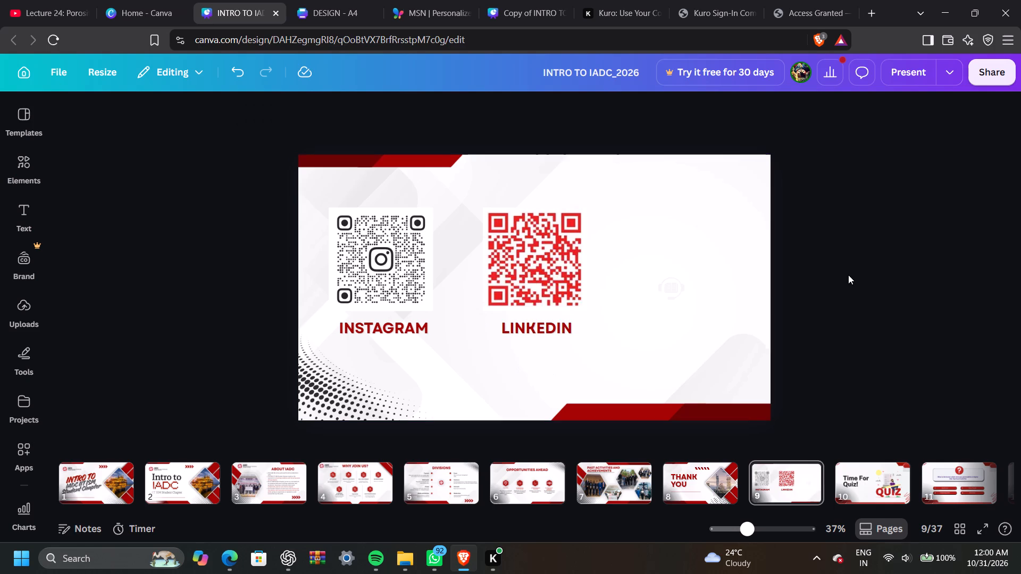
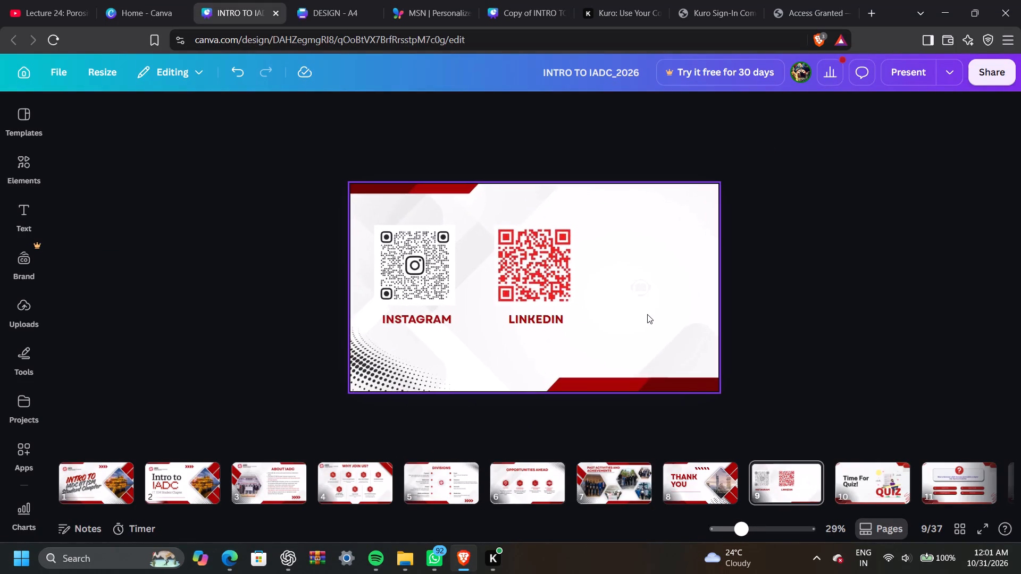
Recolour the red LinkedIn QR code on page 9 to black (#000000) and deselect it.
{"action": "left_click", "coordinate": [565, 256]}
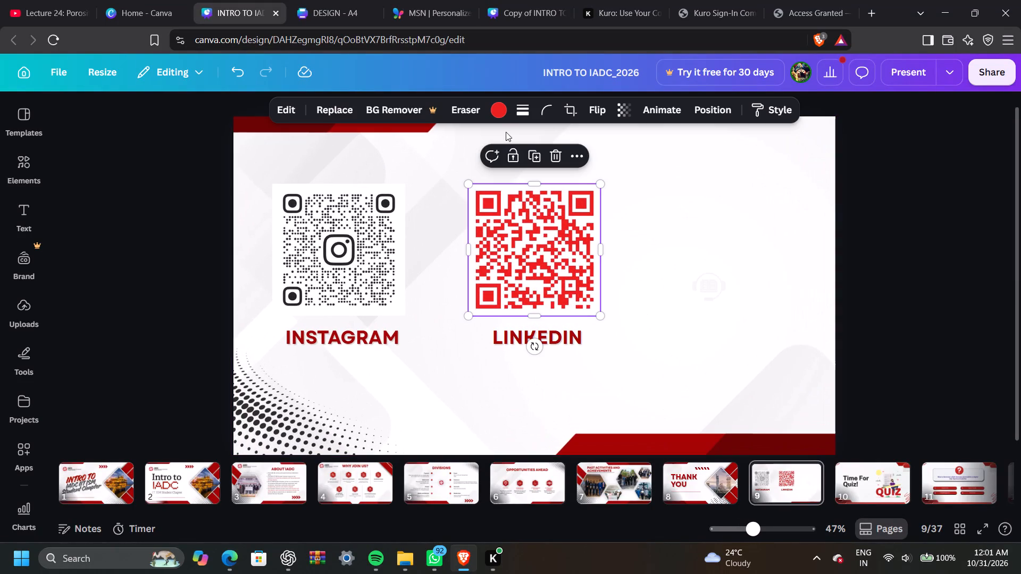
{"action": "left_click", "coordinate": [503, 115]}
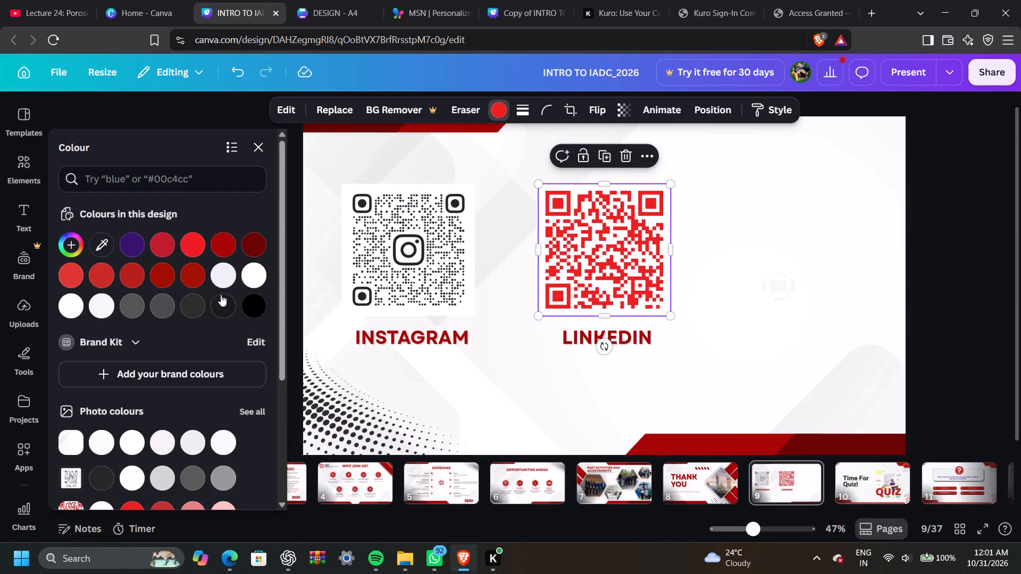
{"action": "left_click", "coordinate": [257, 310]}
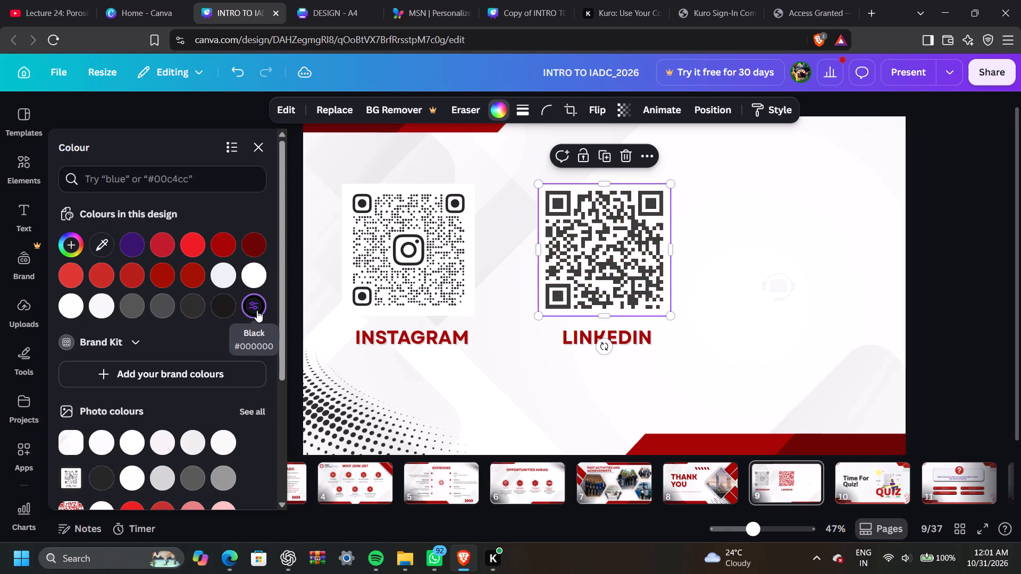
{"action": "left_click", "coordinate": [944, 264]}
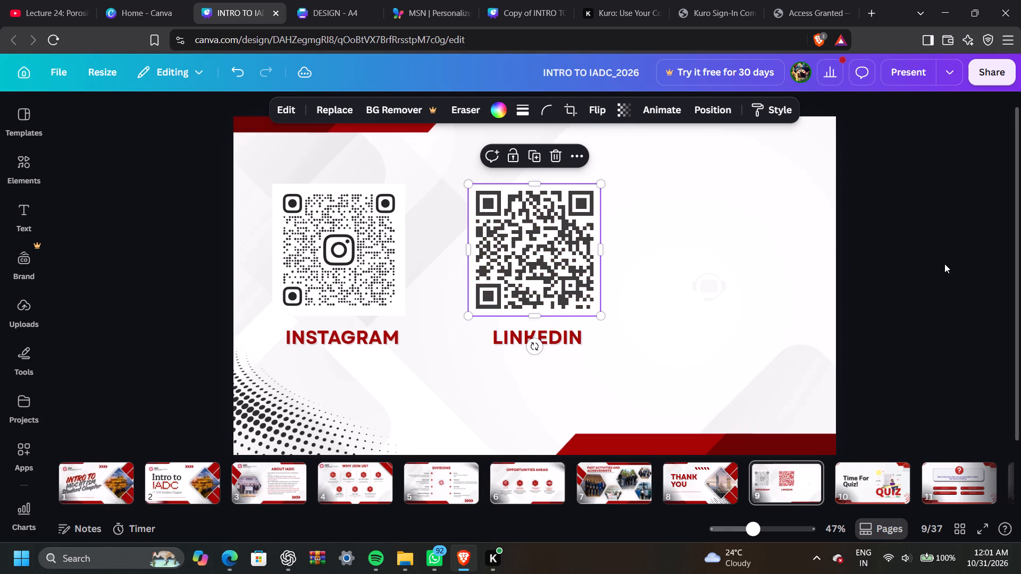
{"action": "left_click", "coordinate": [944, 264]}
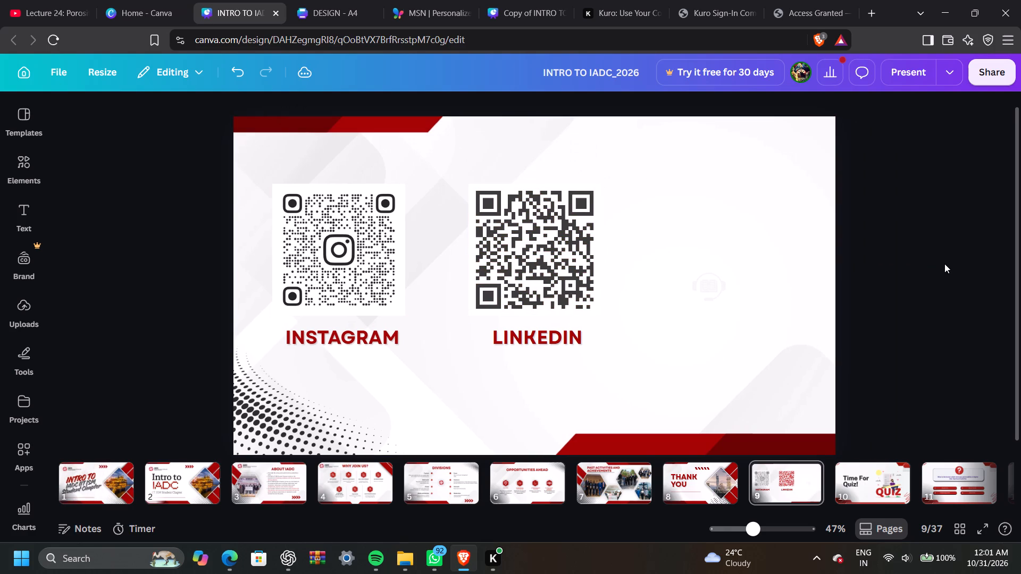
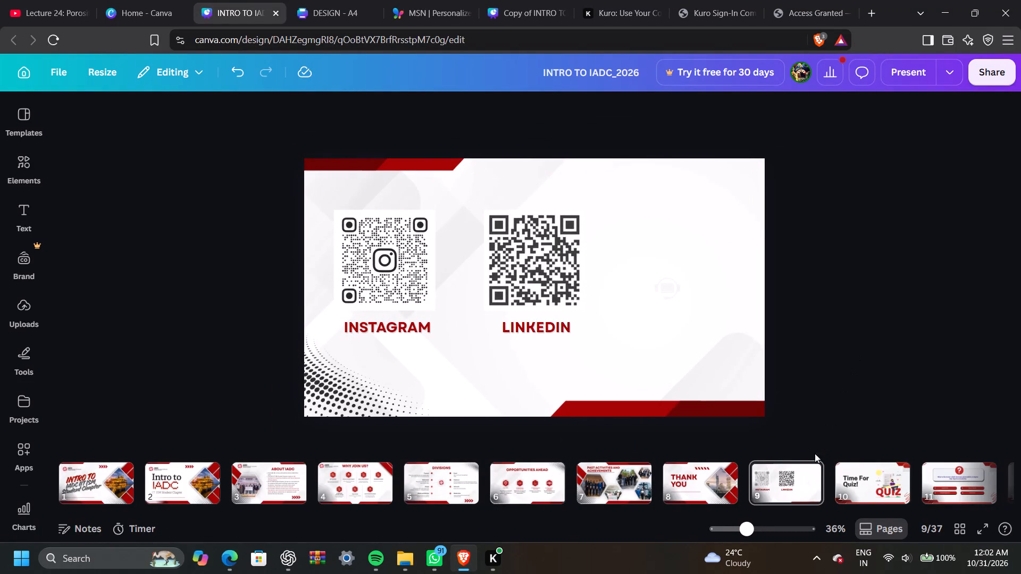
Move the QR code page ahead of the THANK YOU page so it becomes page 8.
{"action": "left_click_drag", "start_coordinate": [798, 478], "coordinate": [684, 484]}
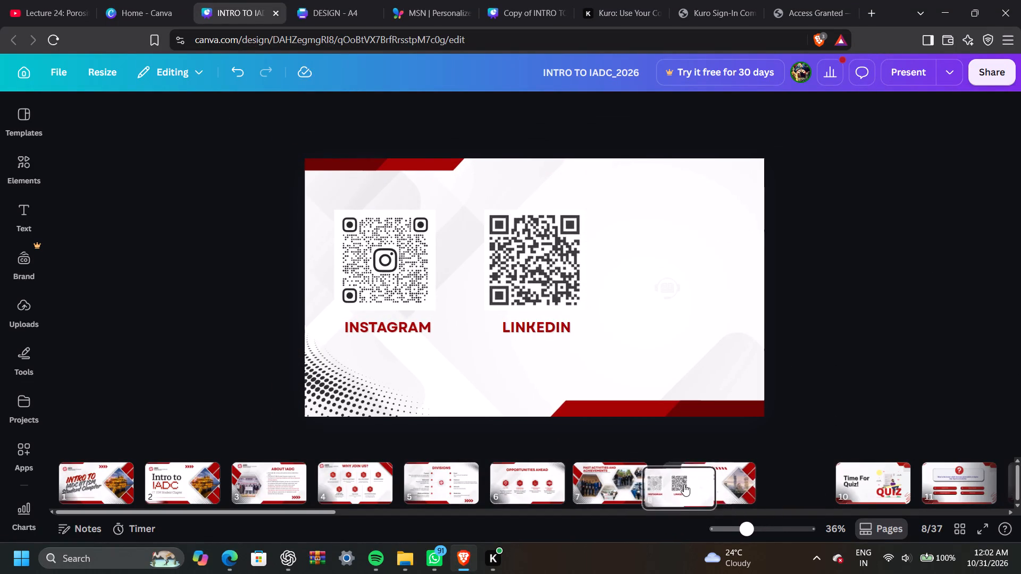
{"action": "left_click", "coordinate": [839, 400]}
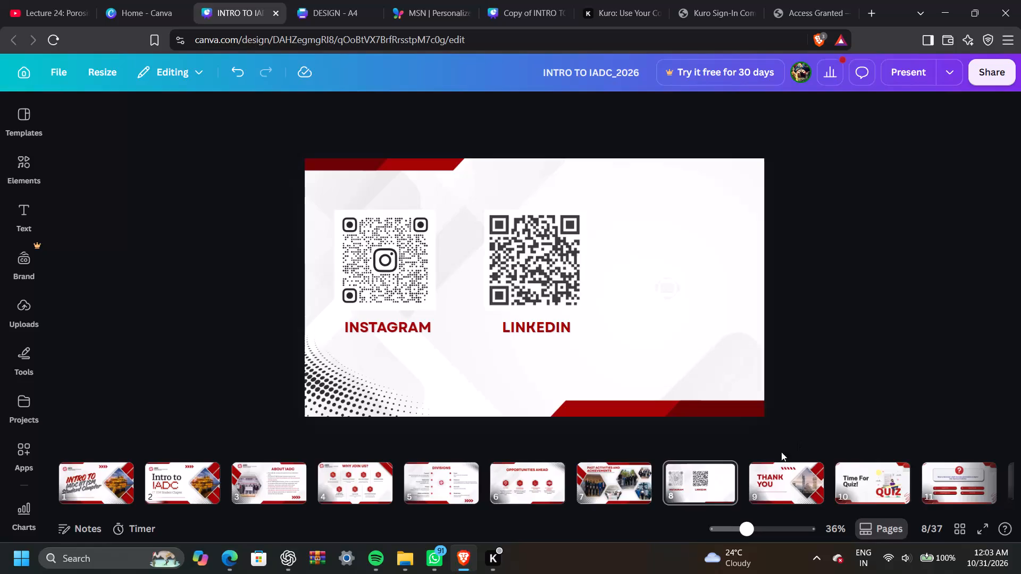
Review the presentation's other pages, from the title pages through the quiz questions and answers.
{"action": "left_click", "coordinate": [619, 478]}
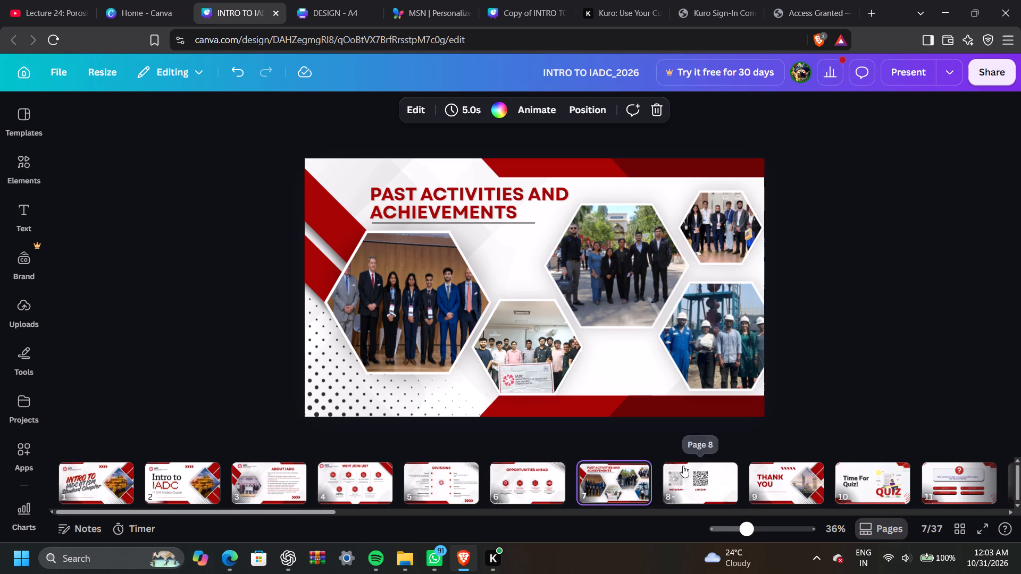
{"action": "left_click", "coordinate": [191, 472]}
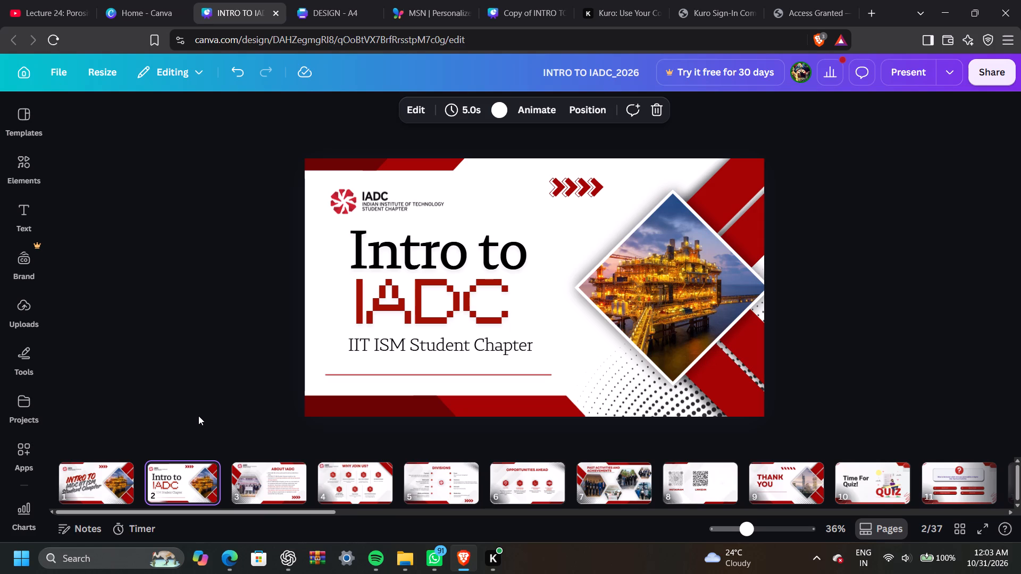
{"action": "left_click", "coordinate": [110, 485]}
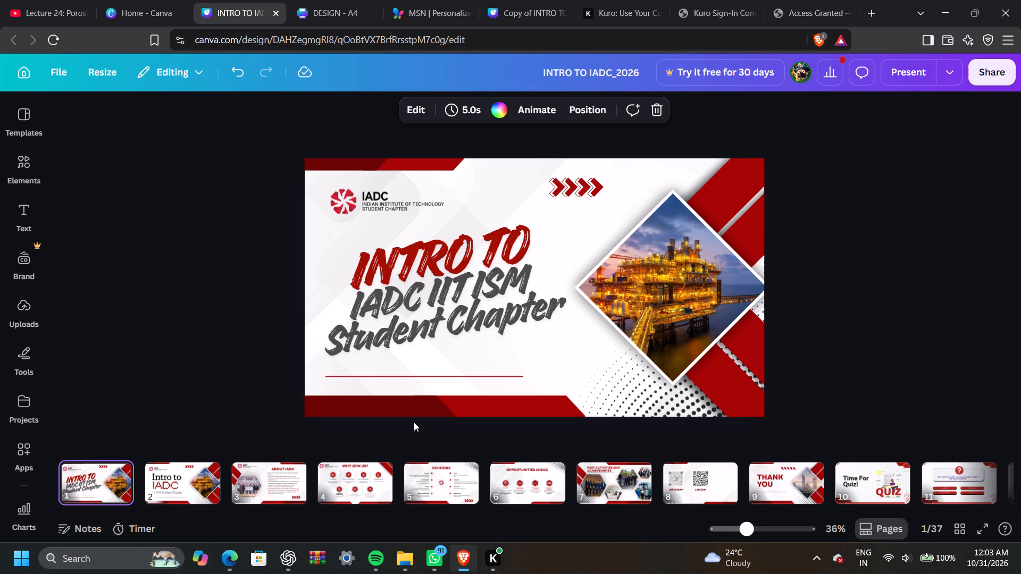
{"action": "left_click", "coordinate": [718, 489]}
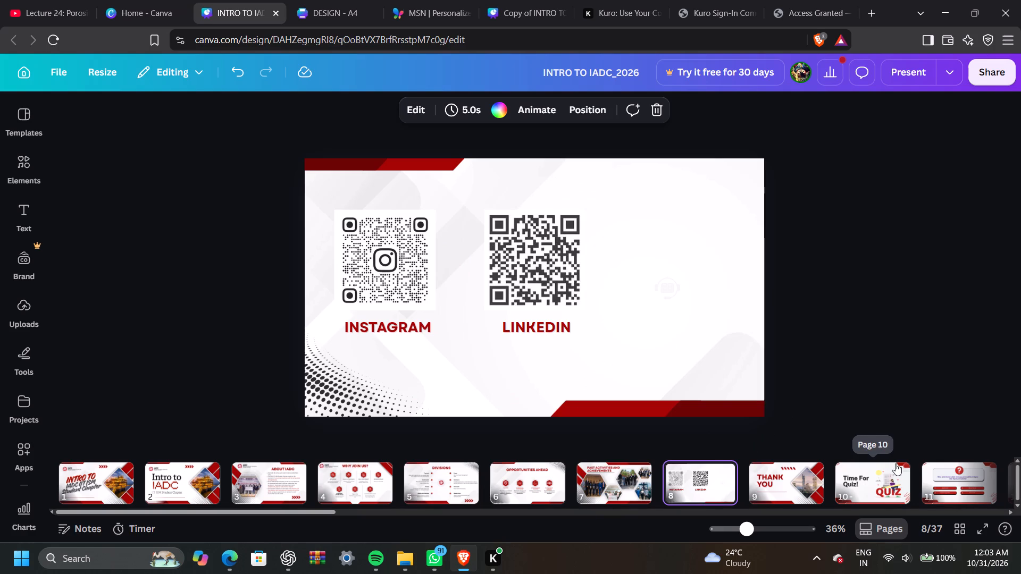
{"action": "left_click", "coordinate": [876, 476]}
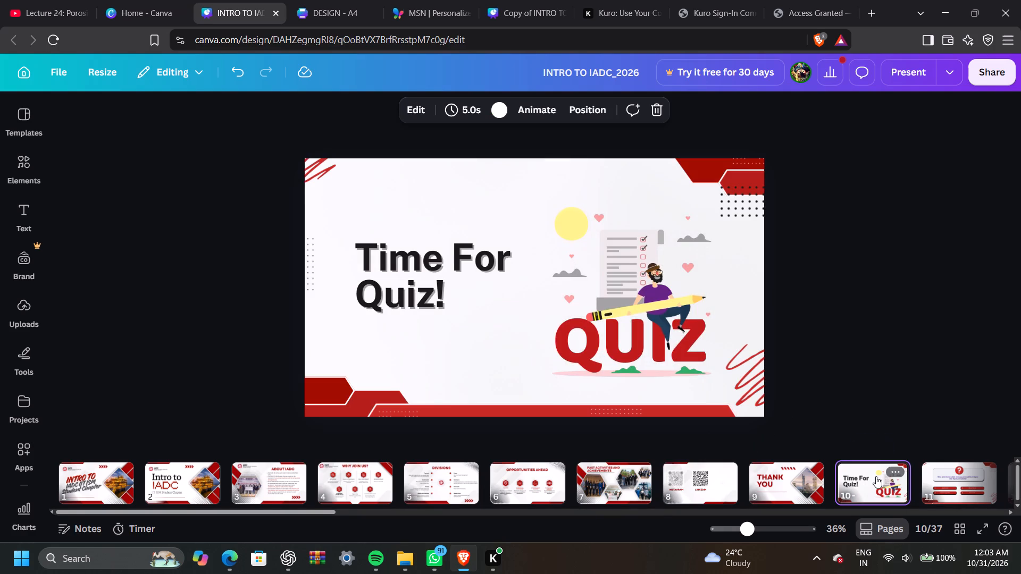
{"action": "scroll", "coordinate": [876, 476], "scroll_direction": "left", "scroll_amount": 6}
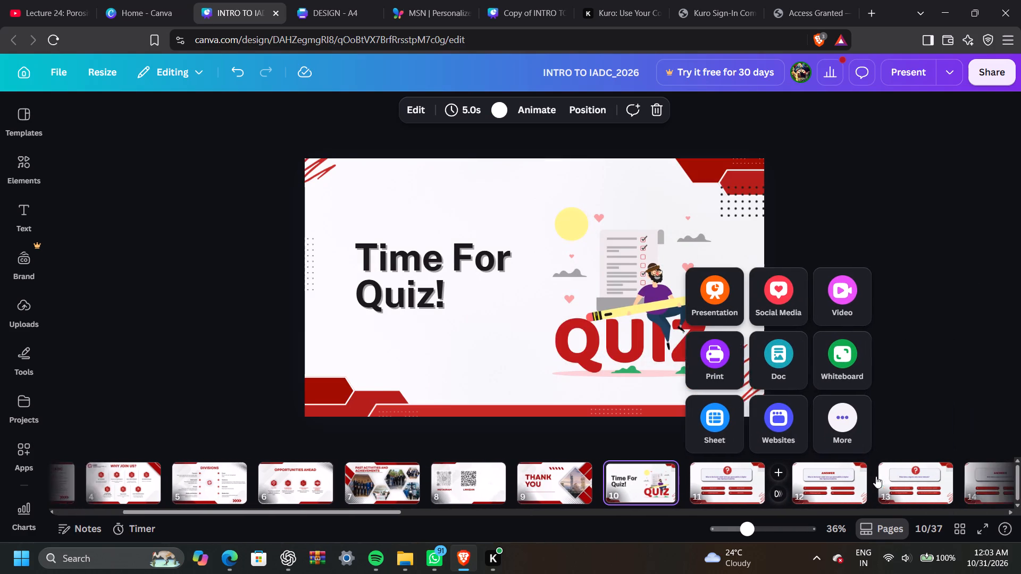
{"action": "left_click", "coordinate": [710, 483]}
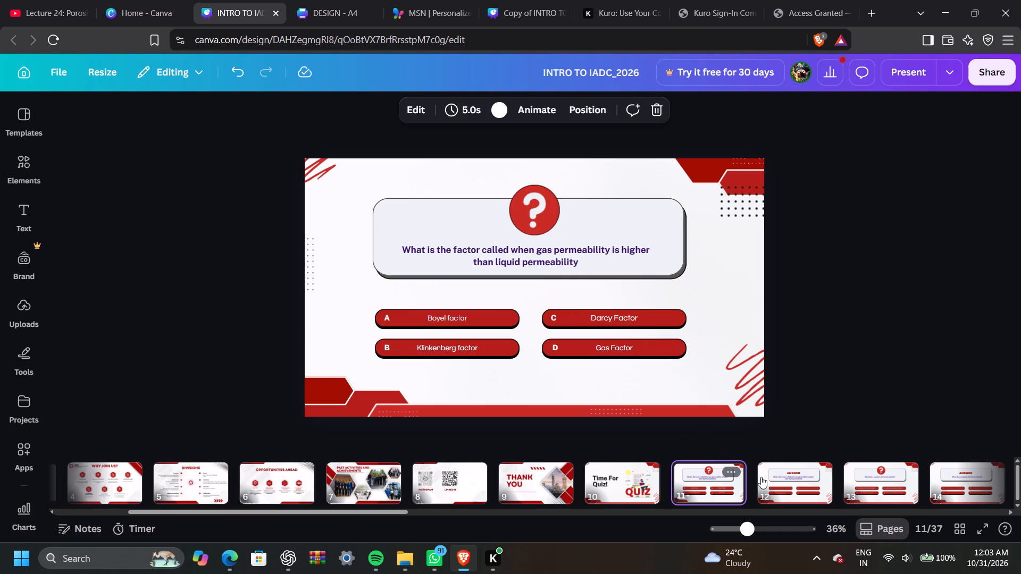
{"action": "scroll", "coordinate": [783, 475], "scroll_direction": "left", "scroll_amount": 7}
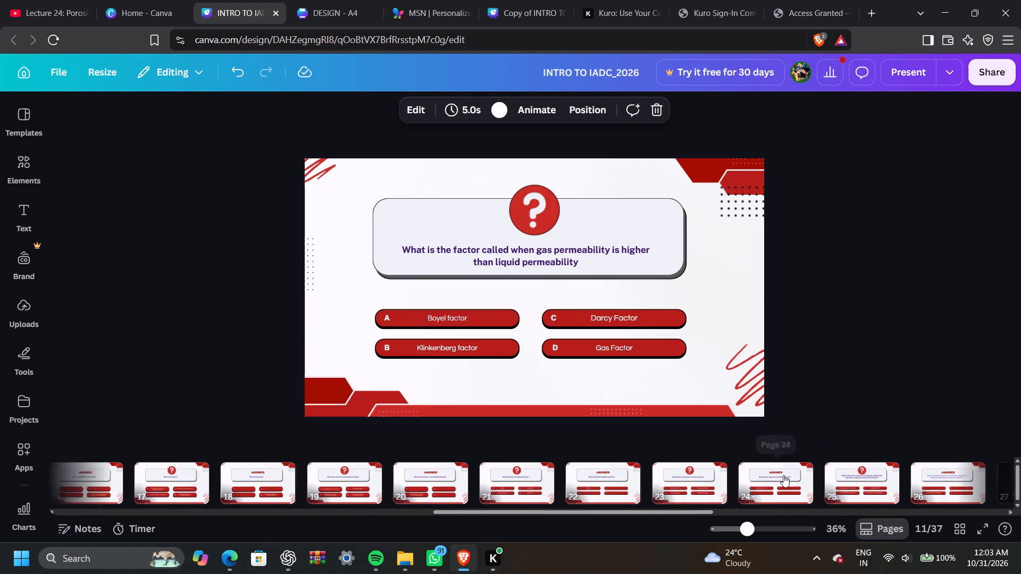
{"action": "scroll", "coordinate": [783, 475], "scroll_direction": "left", "scroll_amount": 2}
{"action": "scroll", "coordinate": [783, 475], "scroll_direction": "right", "scroll_amount": 4}
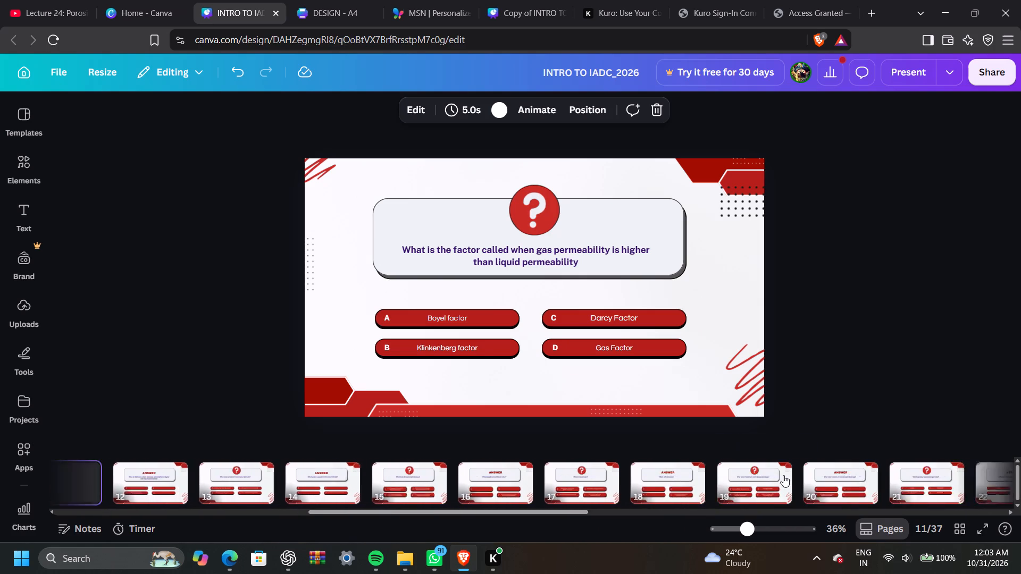
{"action": "scroll", "coordinate": [783, 475], "scroll_direction": "right", "scroll_amount": 7}
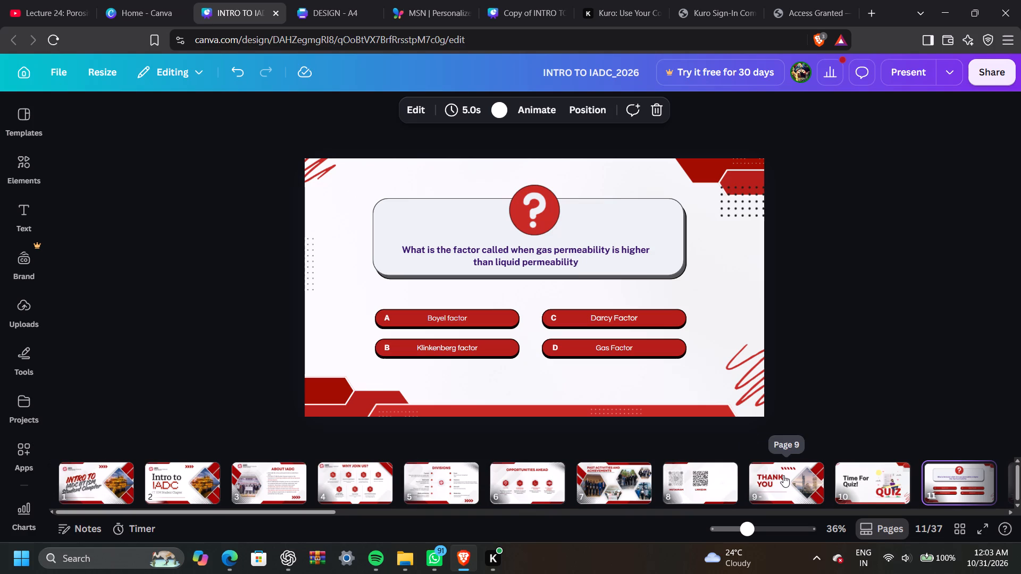
Move the Instagram and LinkedIn QR codes and their labels together slightly lower on page 8, leaving space for a heading.
{"action": "left_click", "coordinate": [720, 484]}
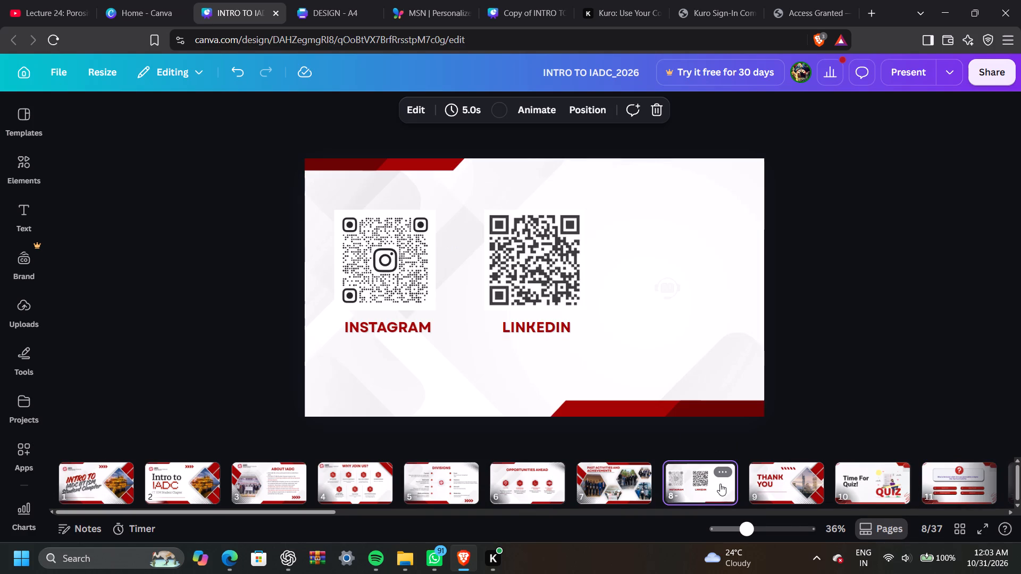
{"action": "left_click", "coordinate": [549, 277]}
{"action": "left_click", "coordinate": [384, 257]}
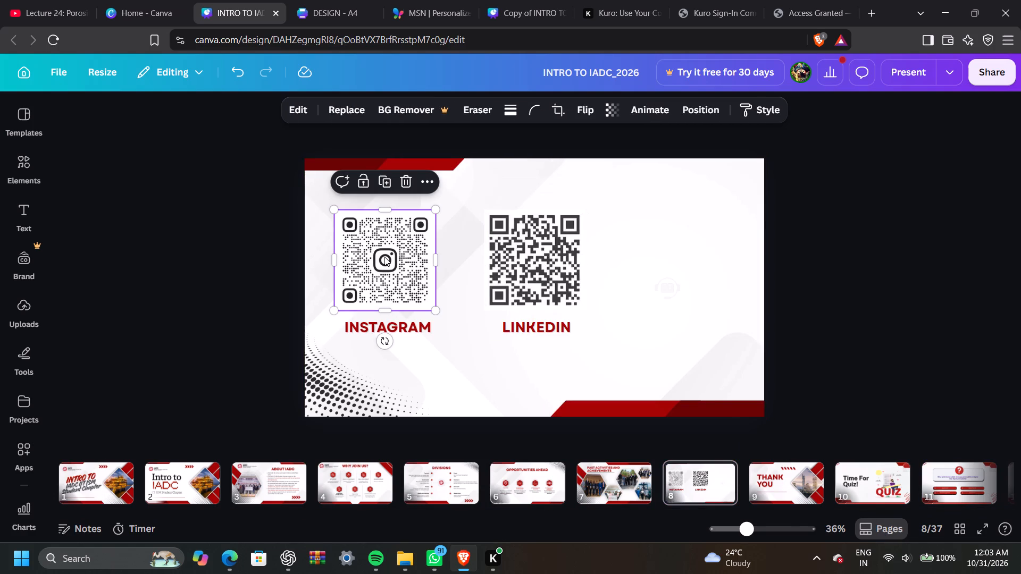
{"action": "left_click", "coordinate": [853, 260]}
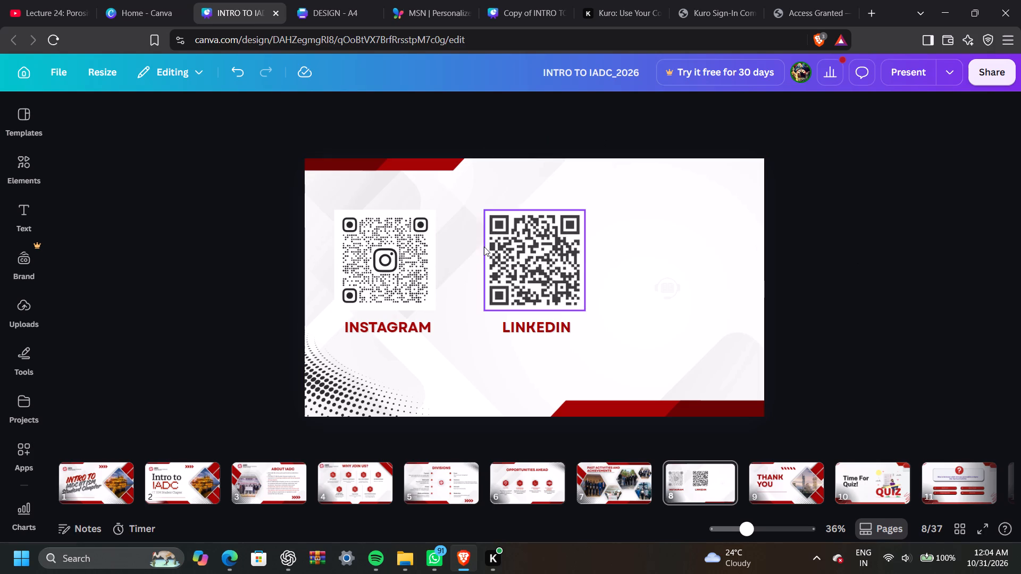
{"action": "left_click_drag", "start_coordinate": [631, 235], "coordinate": [377, 290]}
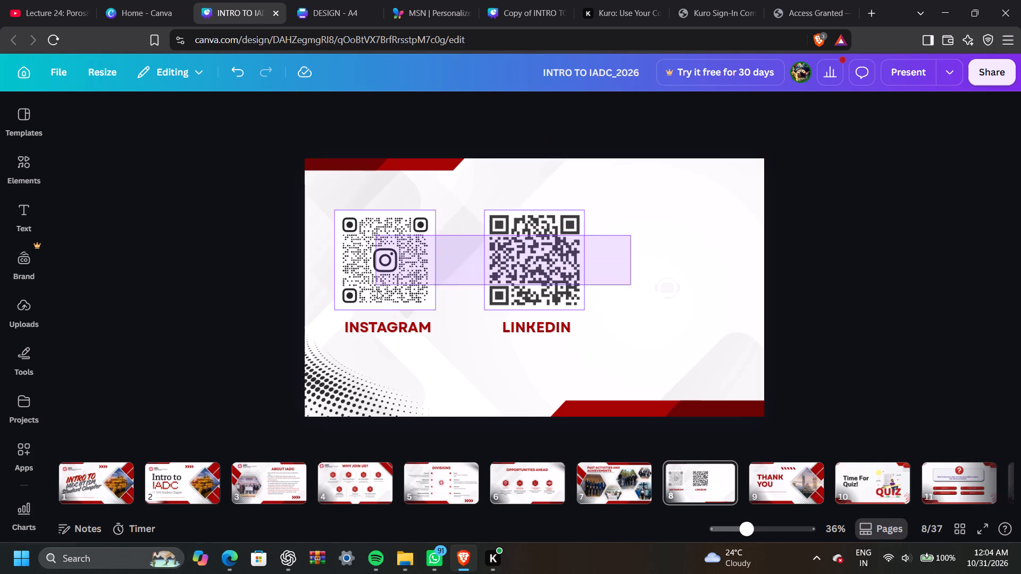
{"action": "left_click_drag", "start_coordinate": [377, 290], "coordinate": [375, 325]}
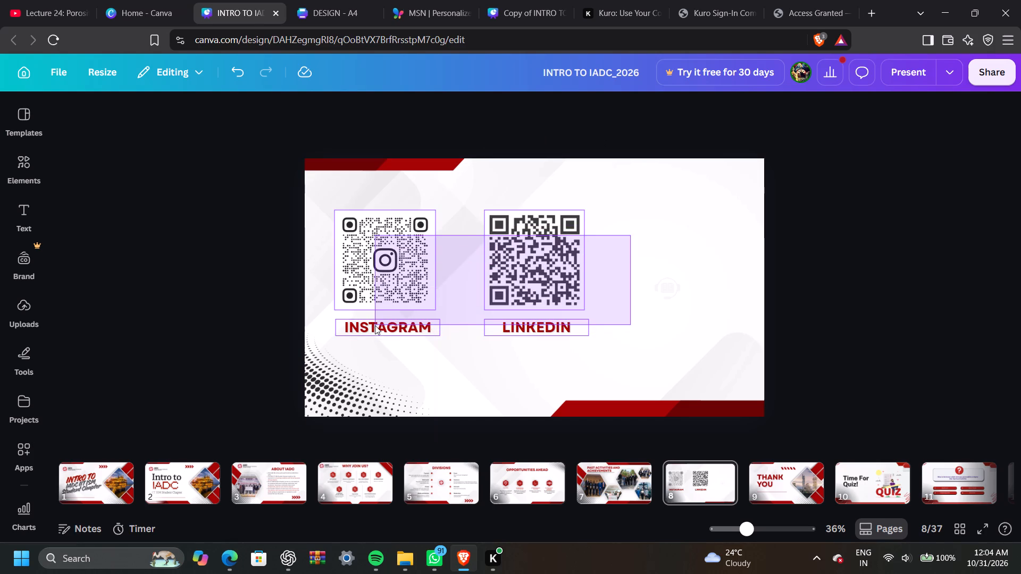
{"action": "left_click_drag", "start_coordinate": [375, 325], "coordinate": [375, 326]}
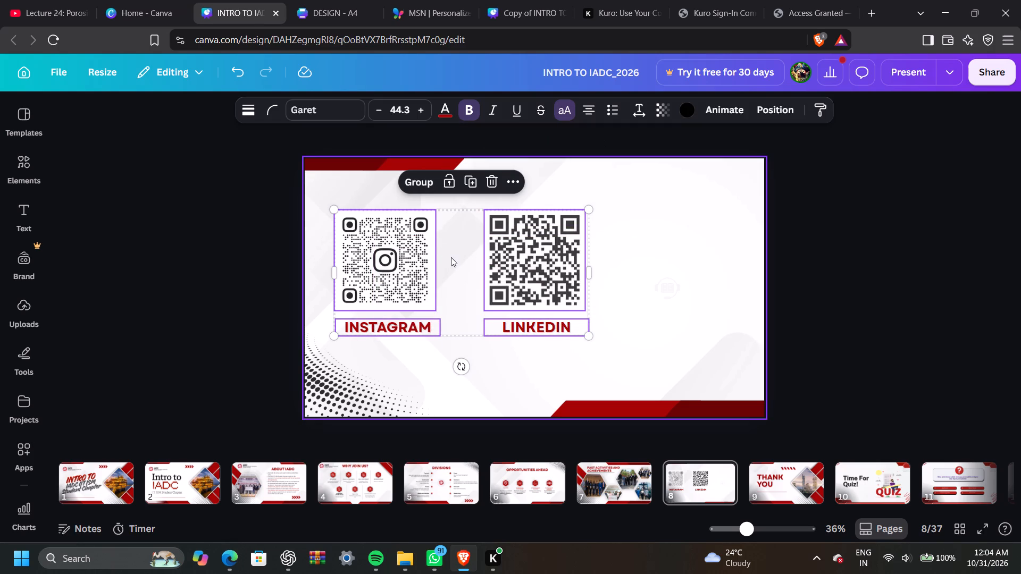
{"action": "left_click_drag", "start_coordinate": [454, 259], "coordinate": [454, 280]}
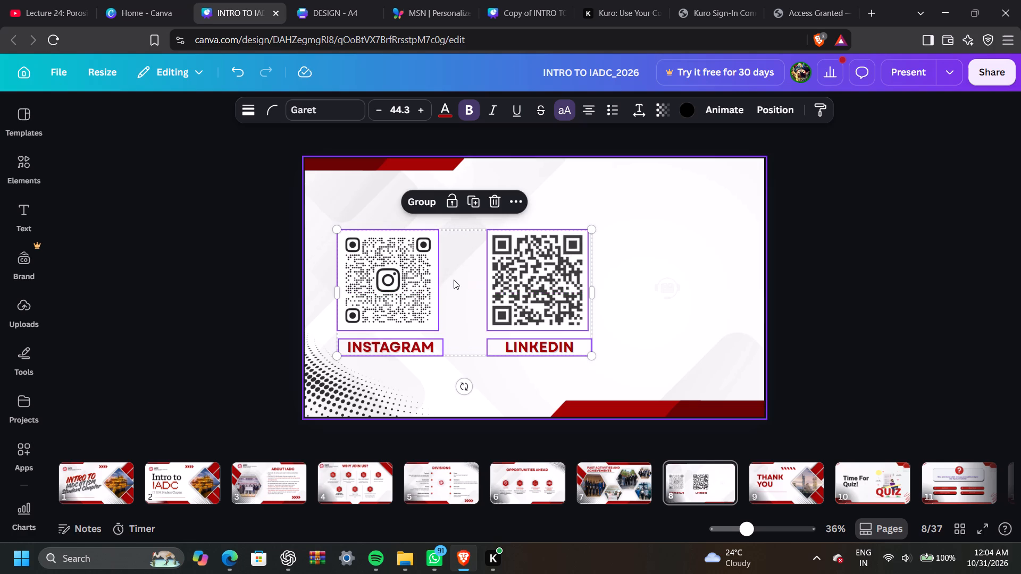
{"action": "left_click", "coordinate": [202, 277]}
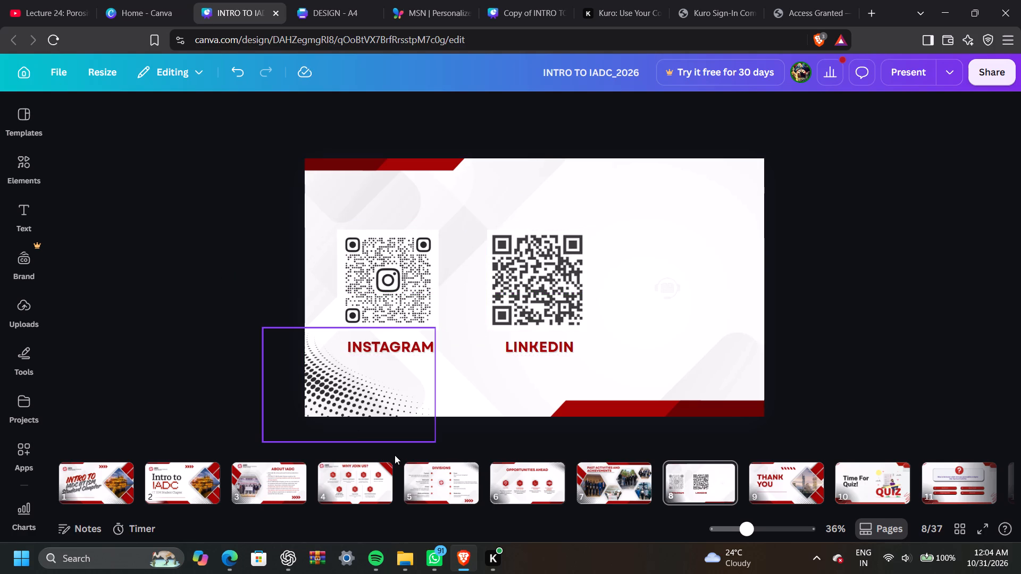
Duplicate the LINKEDIN label, place the copy above the QR codes and change its text to "FOLLOW OUR PAGE HERE FOR UPDATES!".
{"action": "left_click", "coordinate": [544, 347]}
{"action": "left_click", "coordinate": [541, 316]}
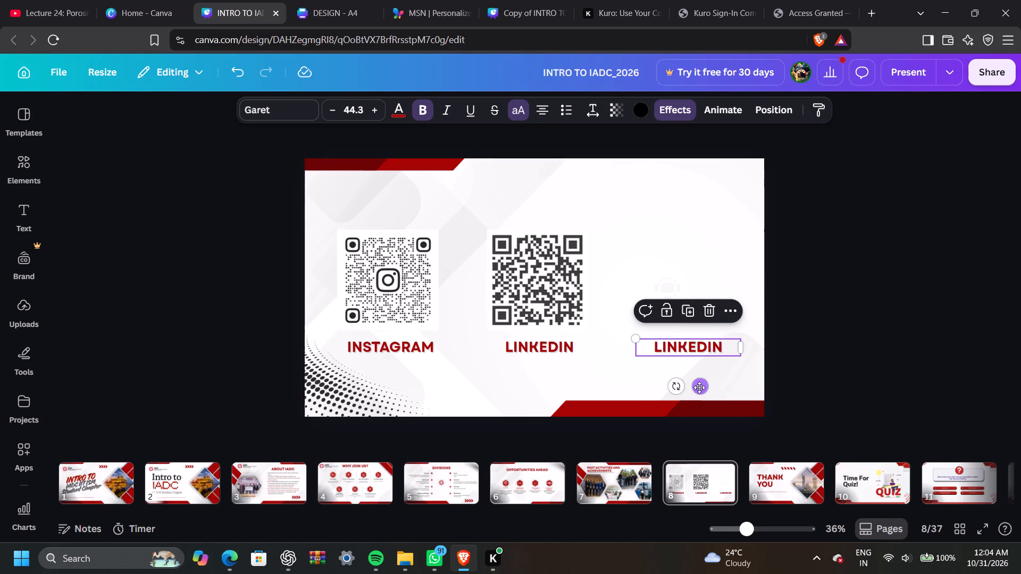
{"action": "left_click_drag", "start_coordinate": [699, 387], "coordinate": [537, 241]}
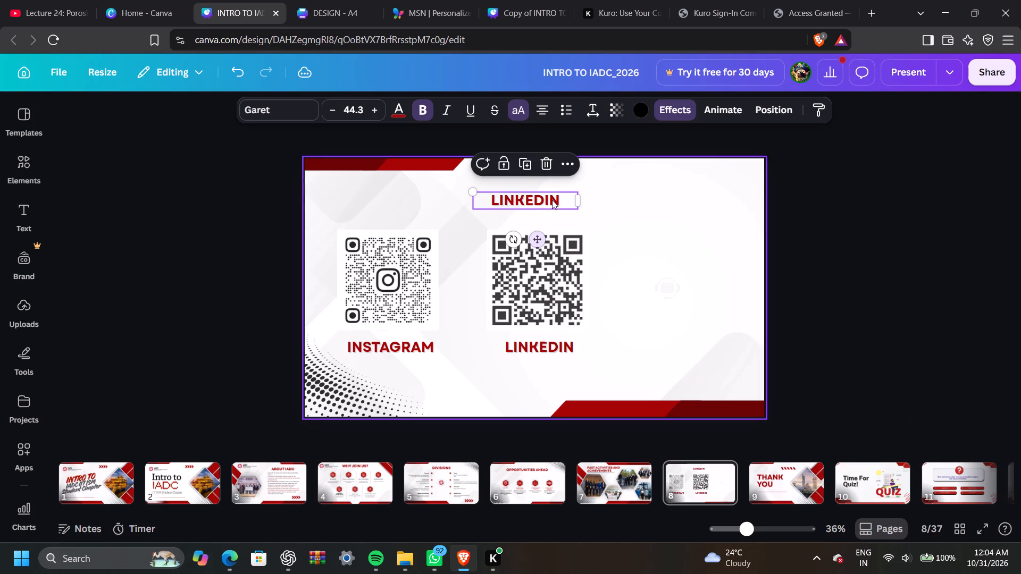
{"action": "double_click", "coordinate": [555, 198]}
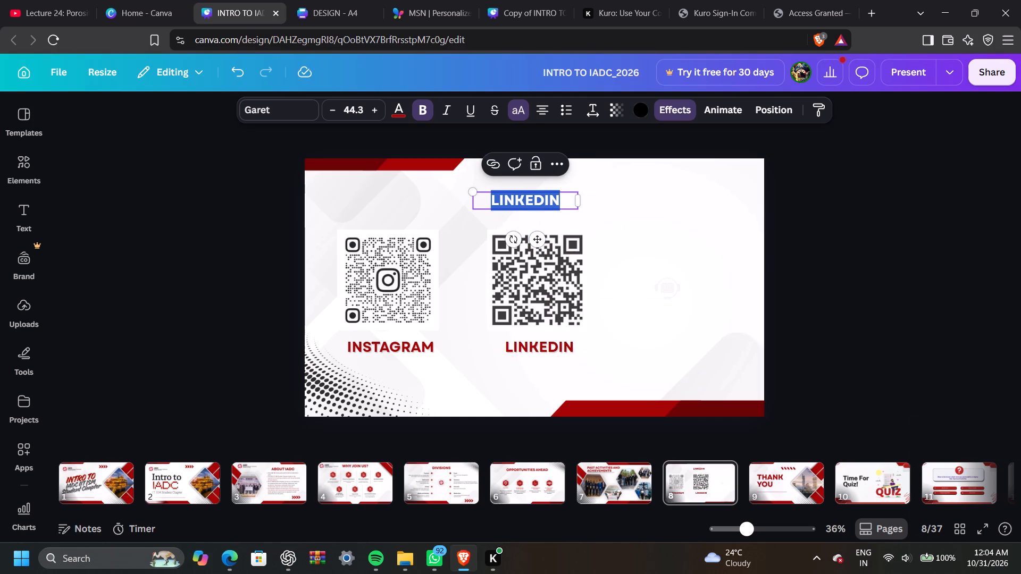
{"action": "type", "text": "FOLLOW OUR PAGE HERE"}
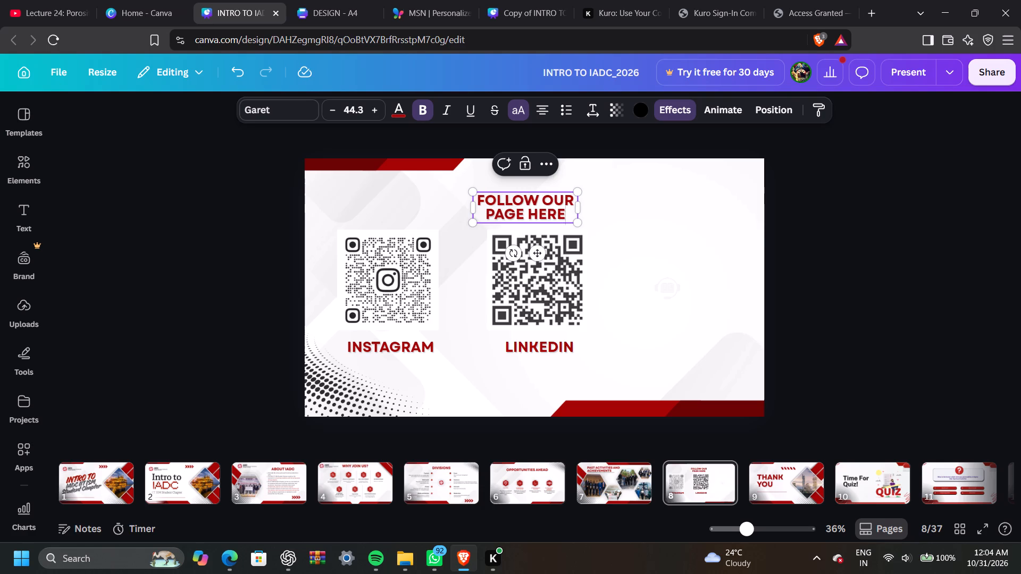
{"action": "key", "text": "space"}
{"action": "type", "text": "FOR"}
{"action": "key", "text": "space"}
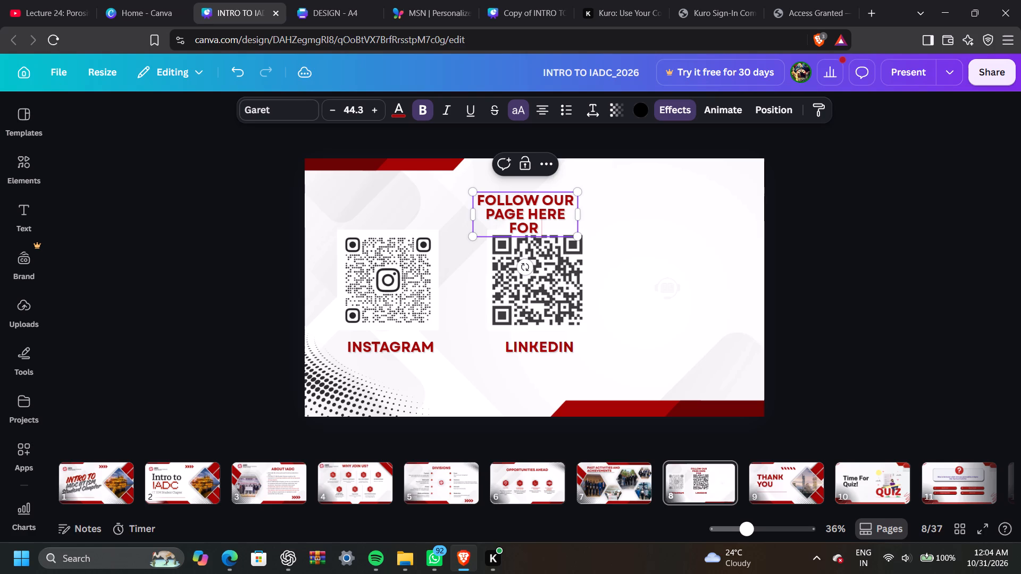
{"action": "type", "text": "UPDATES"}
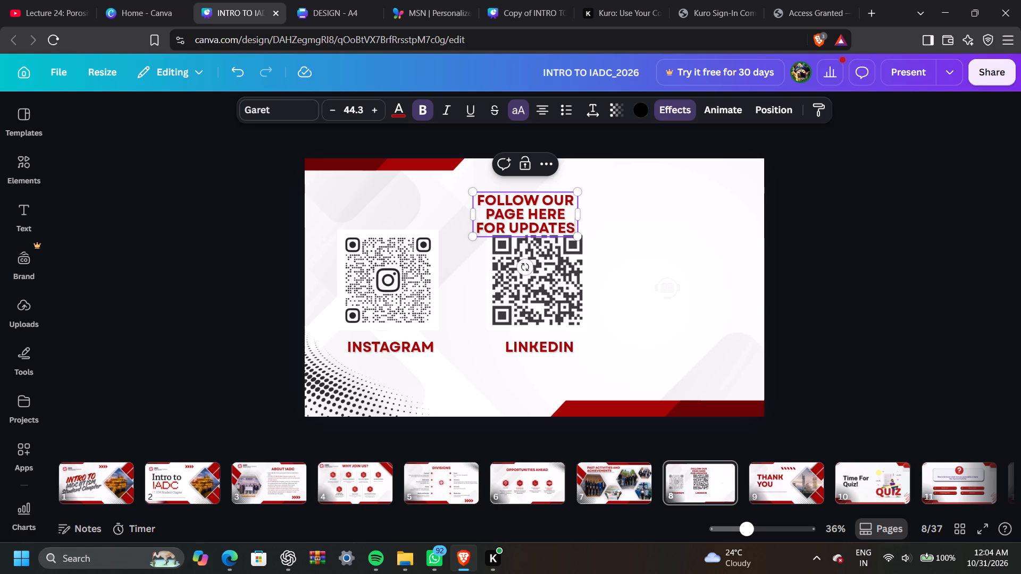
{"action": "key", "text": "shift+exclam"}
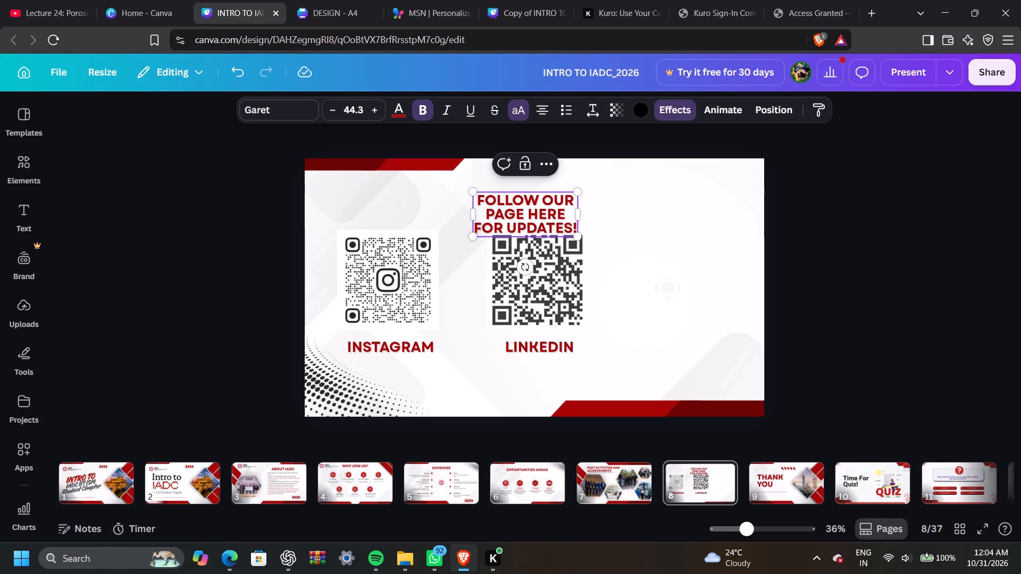
Widen the heading's text box to fit on one line and add a space before the exclamation mark.
{"action": "left_click_drag", "start_coordinate": [580, 213], "coordinate": [731, 200]}
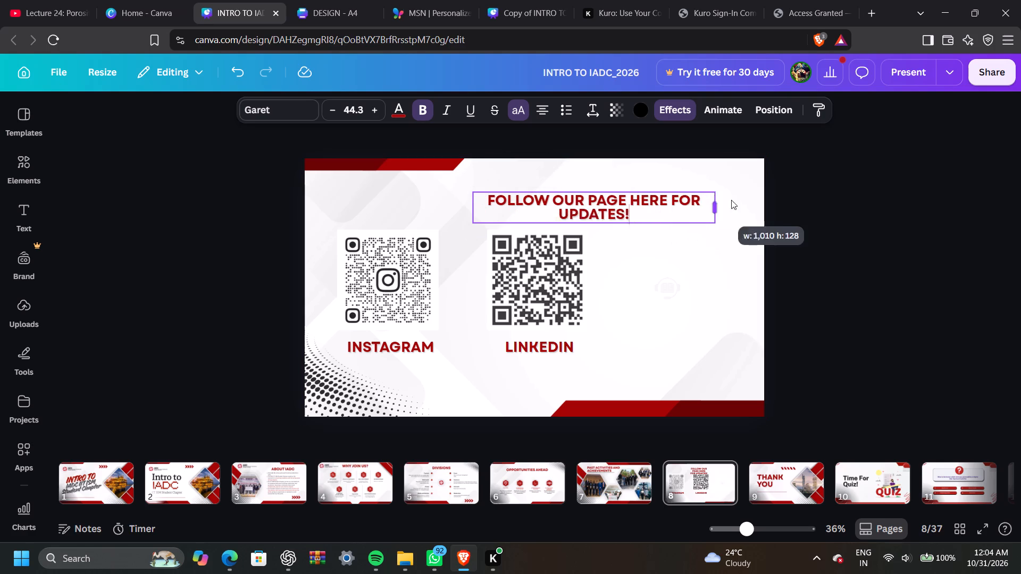
{"action": "left_click_drag", "start_coordinate": [731, 200], "coordinate": [754, 198]}
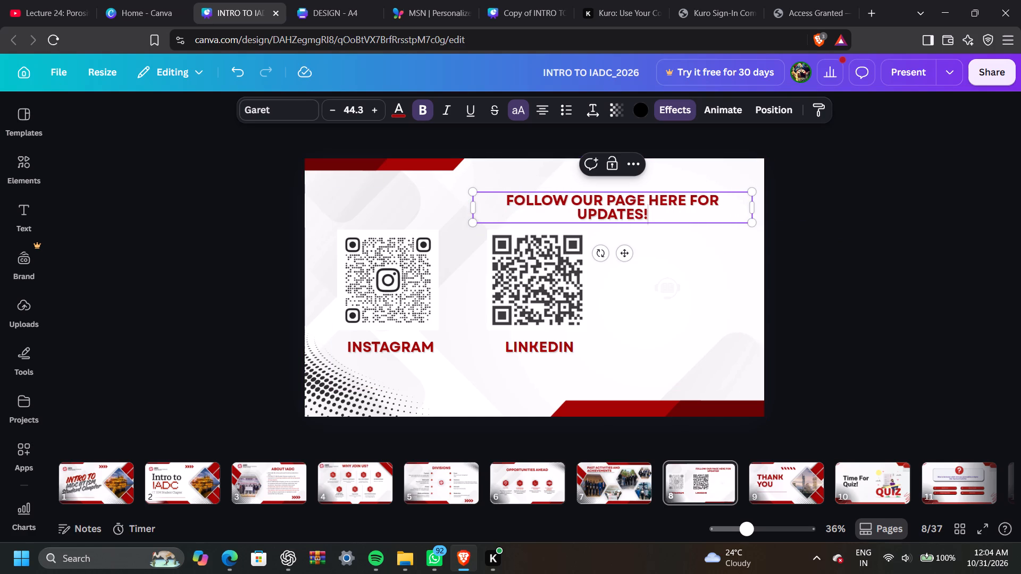
{"action": "left_click_drag", "start_coordinate": [471, 209], "coordinate": [378, 214]}
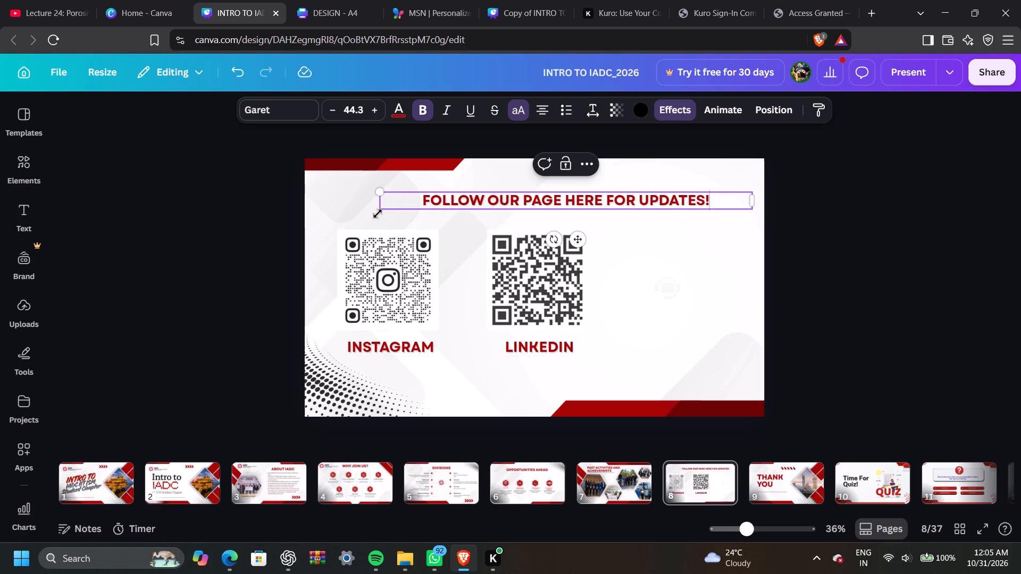
{"action": "left_click", "coordinate": [704, 197]}
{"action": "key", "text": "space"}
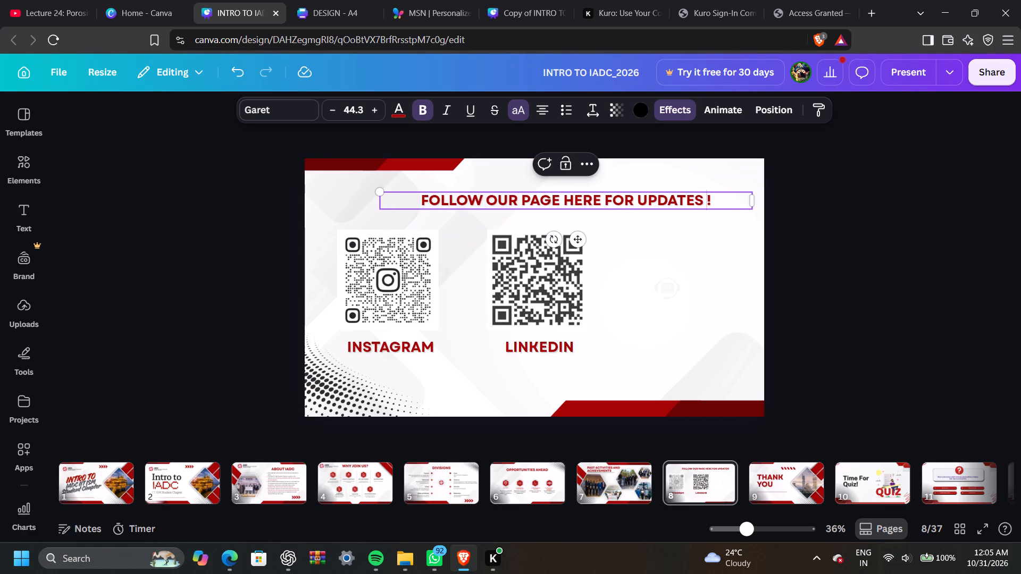
{"action": "left_click", "coordinate": [932, 207]}
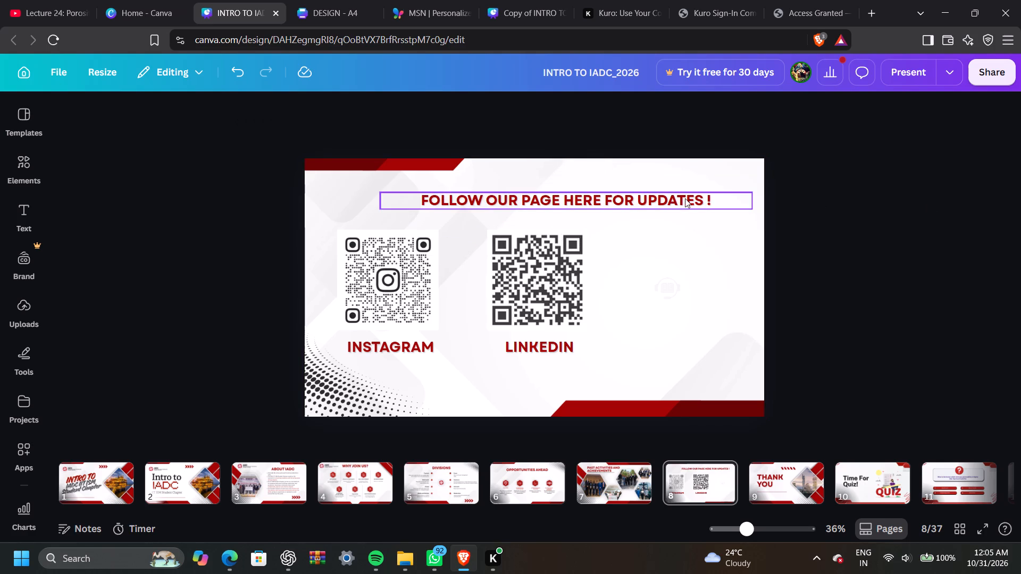
Shift the "FOLLOW OUR PAGE HERE FOR UPDATES !" heading toward the horizontal centre of the page.
{"action": "left_click_drag", "start_coordinate": [683, 204], "coordinate": [640, 204]}
Try the Handwriting fonts Dekko, Leckerli One, Avallon Alt, Brittany and FF Providence Sans on the heading.
{"action": "left_click", "coordinate": [290, 100]}
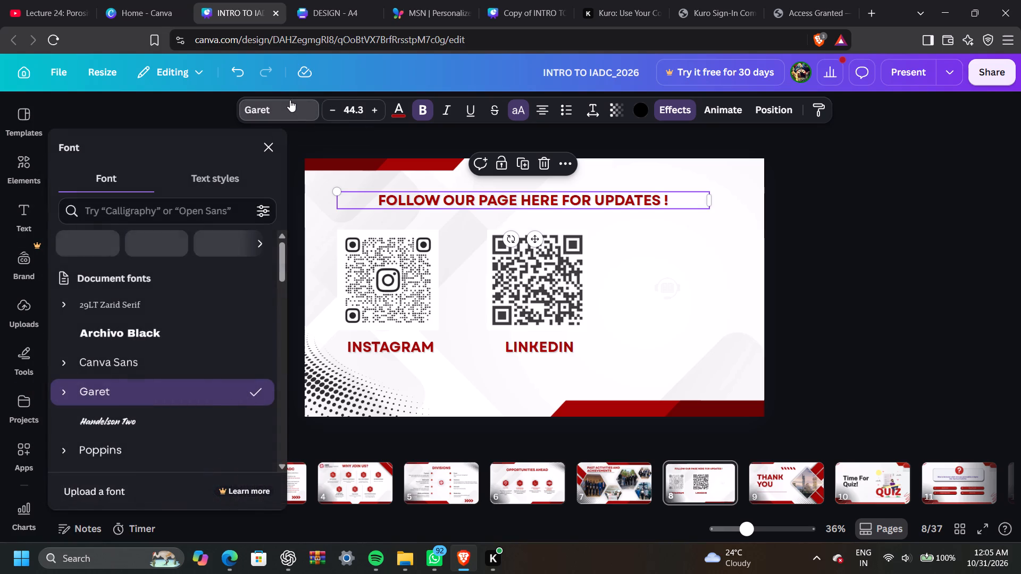
{"action": "left_click", "coordinate": [114, 248]}
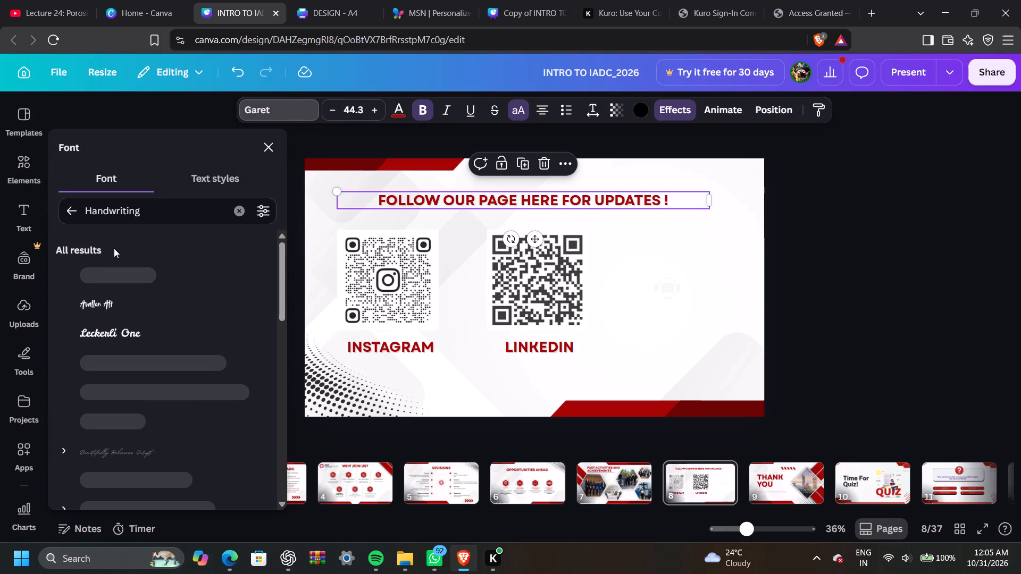
{"action": "left_click", "coordinate": [108, 266]}
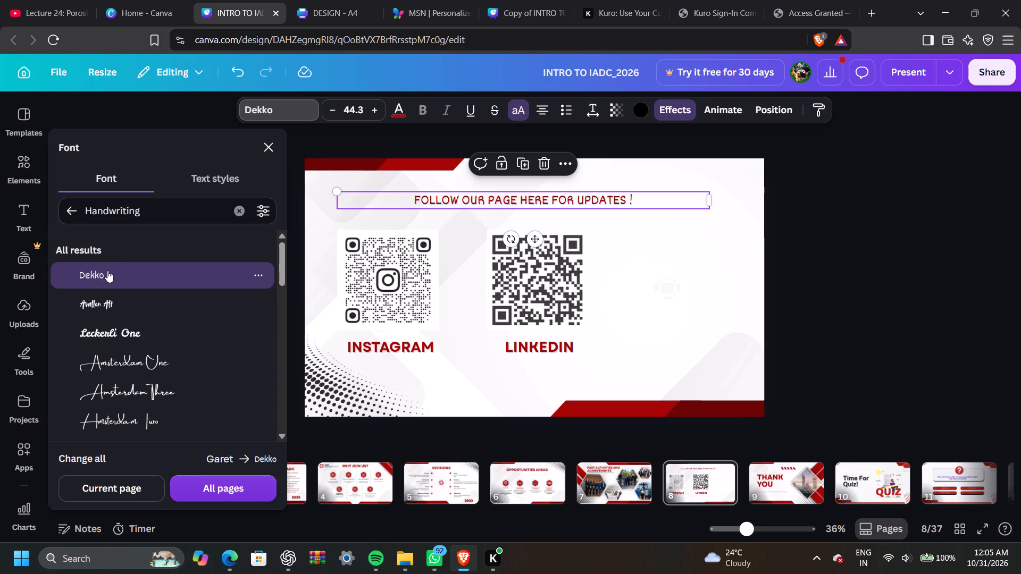
{"action": "left_click", "coordinate": [117, 331]}
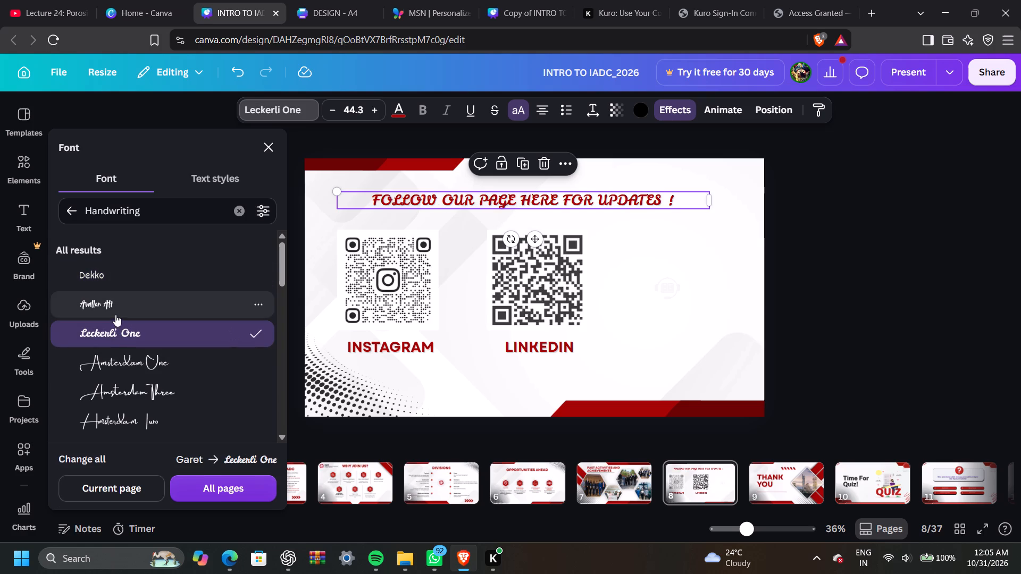
{"action": "left_click", "coordinate": [115, 315]}
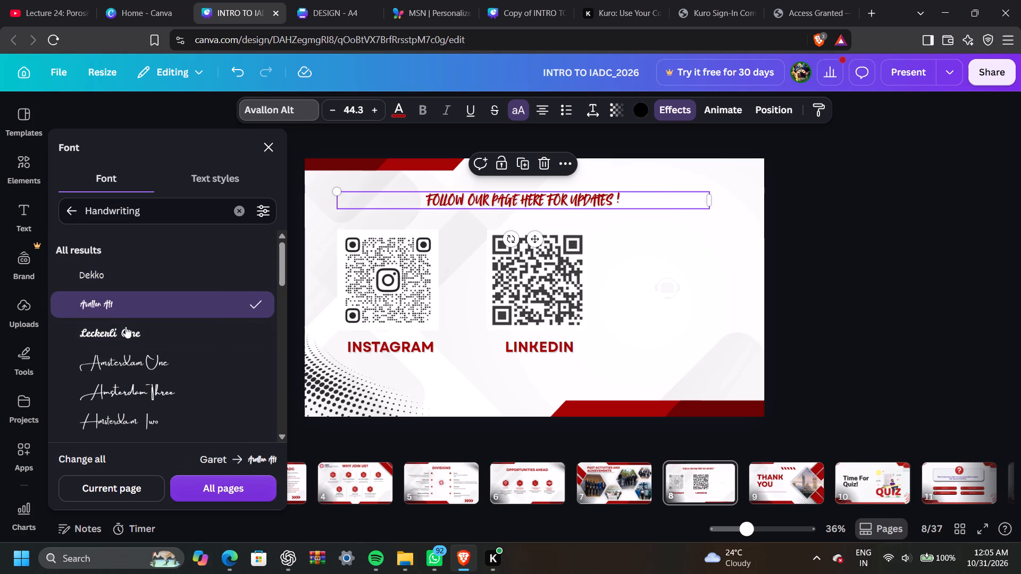
{"action": "scroll", "coordinate": [135, 359], "scroll_direction": "down", "scroll_amount": 1}
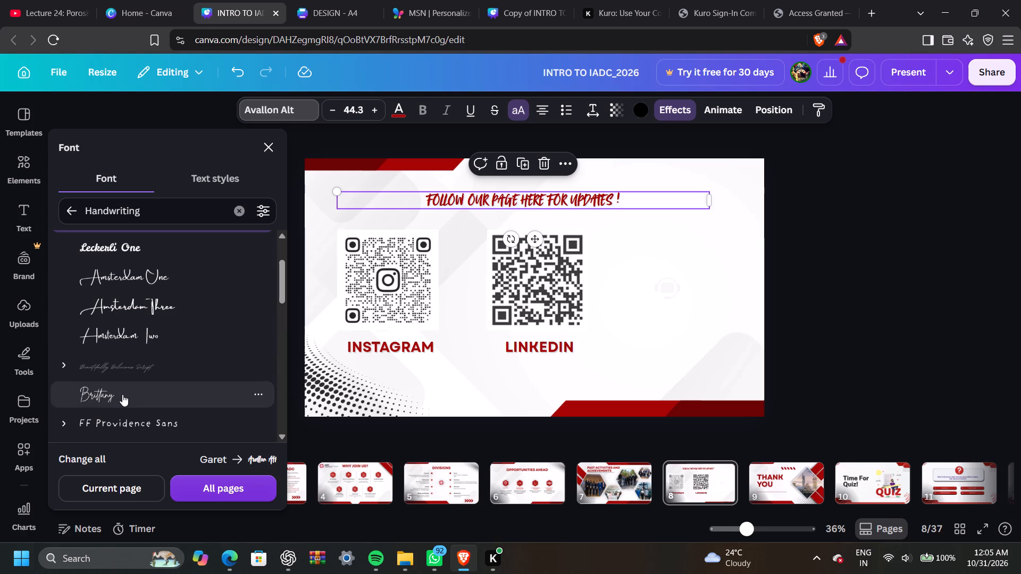
{"action": "left_click", "coordinate": [122, 394]}
{"action": "scroll", "coordinate": [122, 394], "scroll_direction": "down", "scroll_amount": 1}
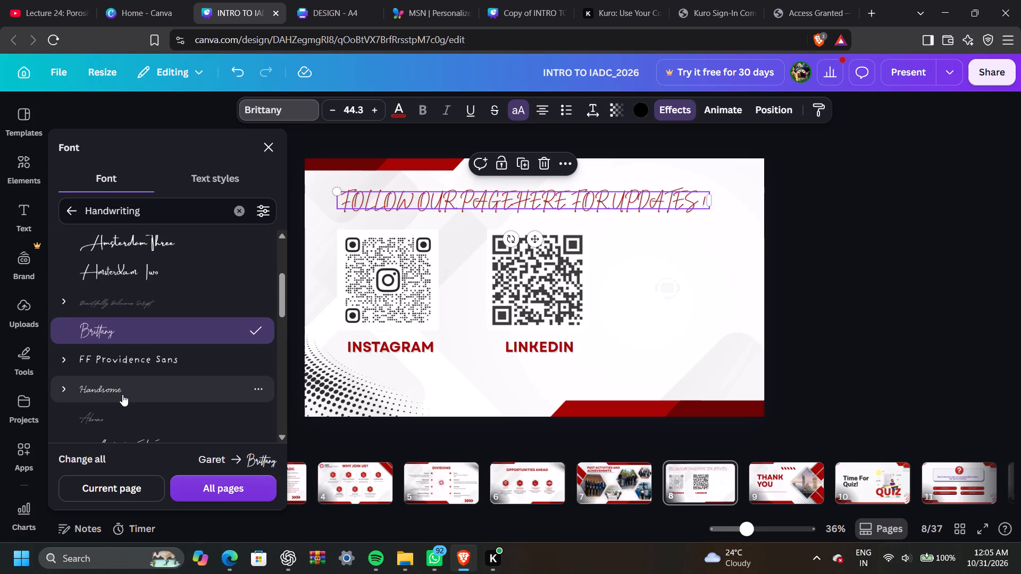
{"action": "left_click", "coordinate": [144, 364]}
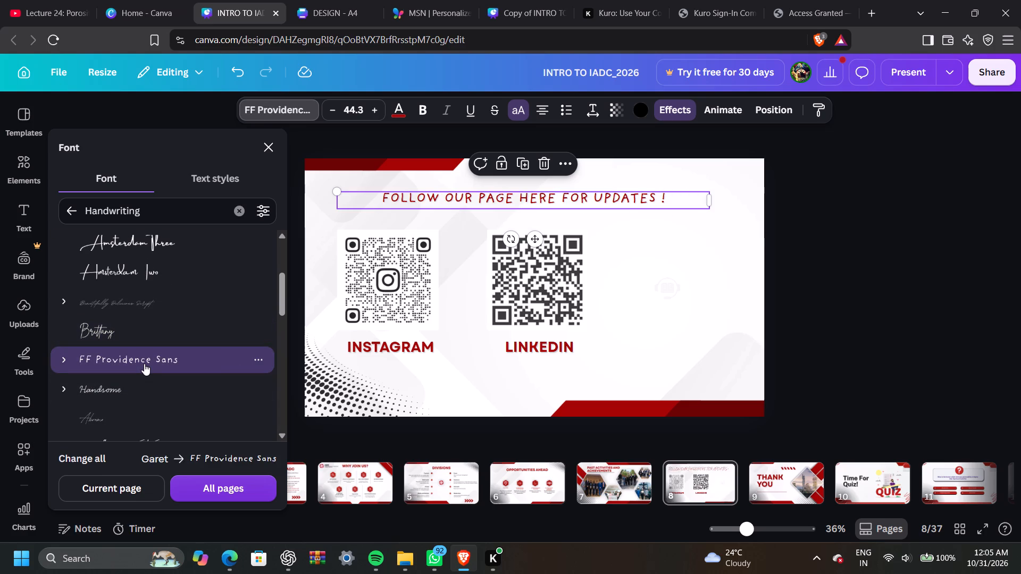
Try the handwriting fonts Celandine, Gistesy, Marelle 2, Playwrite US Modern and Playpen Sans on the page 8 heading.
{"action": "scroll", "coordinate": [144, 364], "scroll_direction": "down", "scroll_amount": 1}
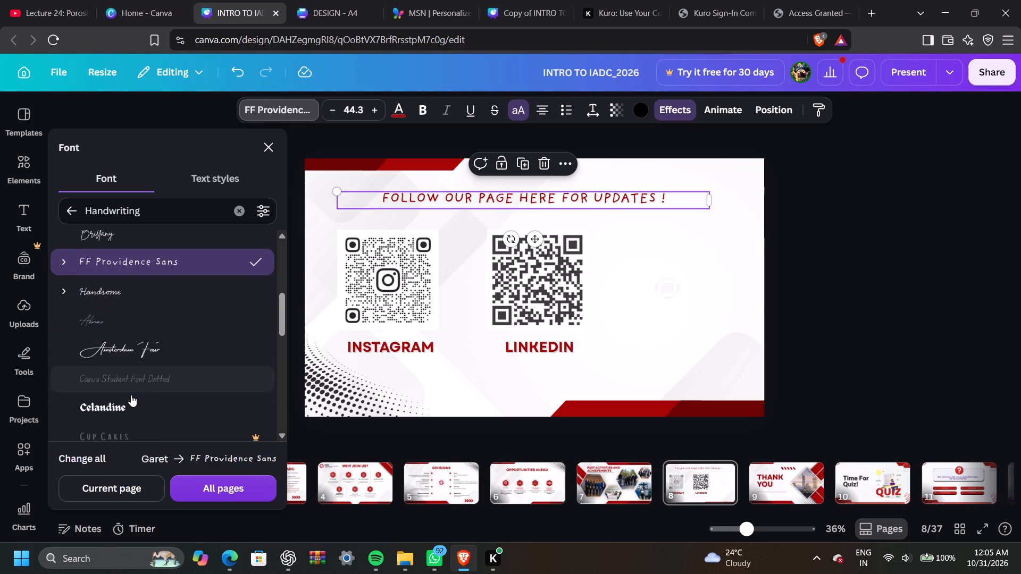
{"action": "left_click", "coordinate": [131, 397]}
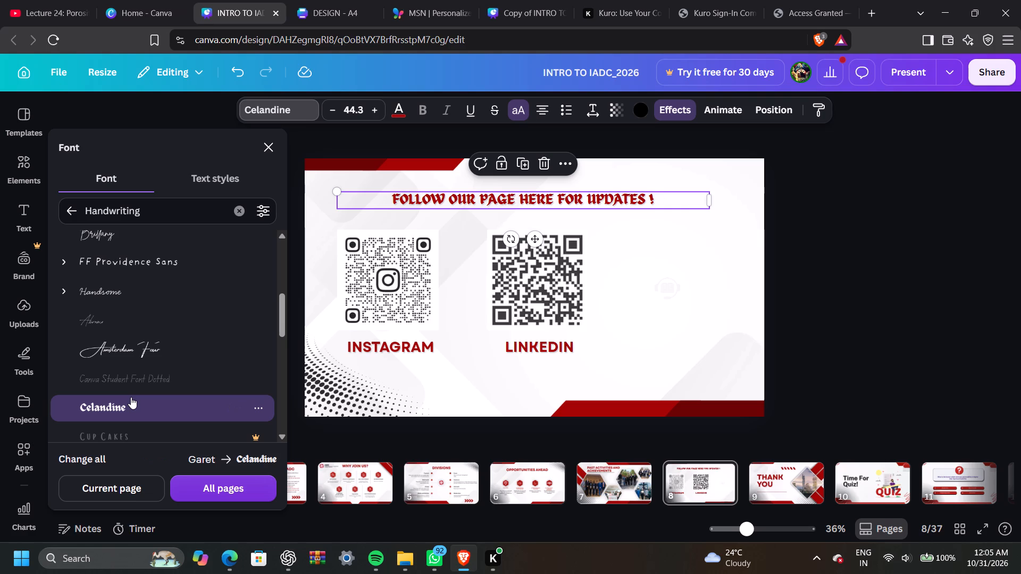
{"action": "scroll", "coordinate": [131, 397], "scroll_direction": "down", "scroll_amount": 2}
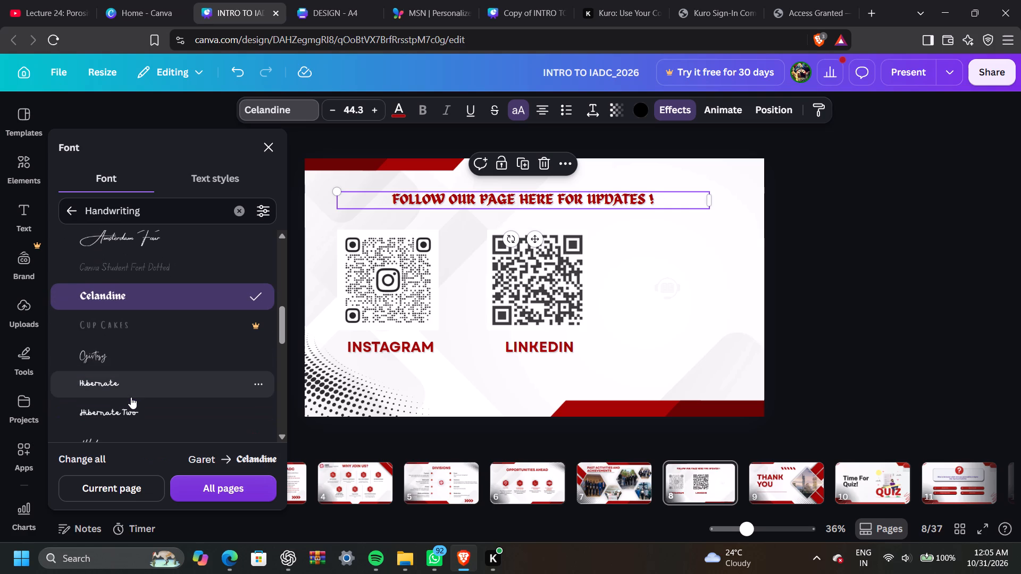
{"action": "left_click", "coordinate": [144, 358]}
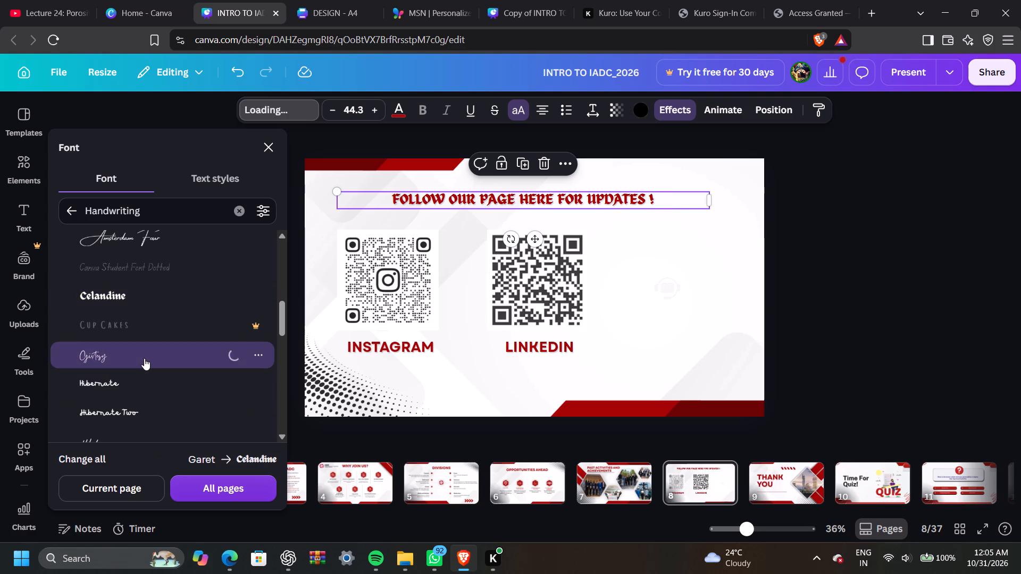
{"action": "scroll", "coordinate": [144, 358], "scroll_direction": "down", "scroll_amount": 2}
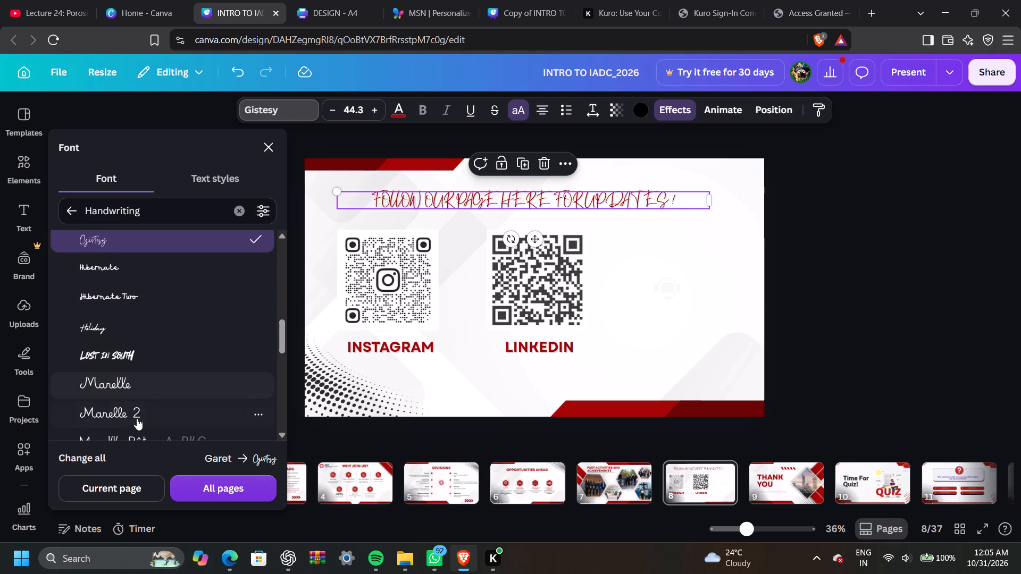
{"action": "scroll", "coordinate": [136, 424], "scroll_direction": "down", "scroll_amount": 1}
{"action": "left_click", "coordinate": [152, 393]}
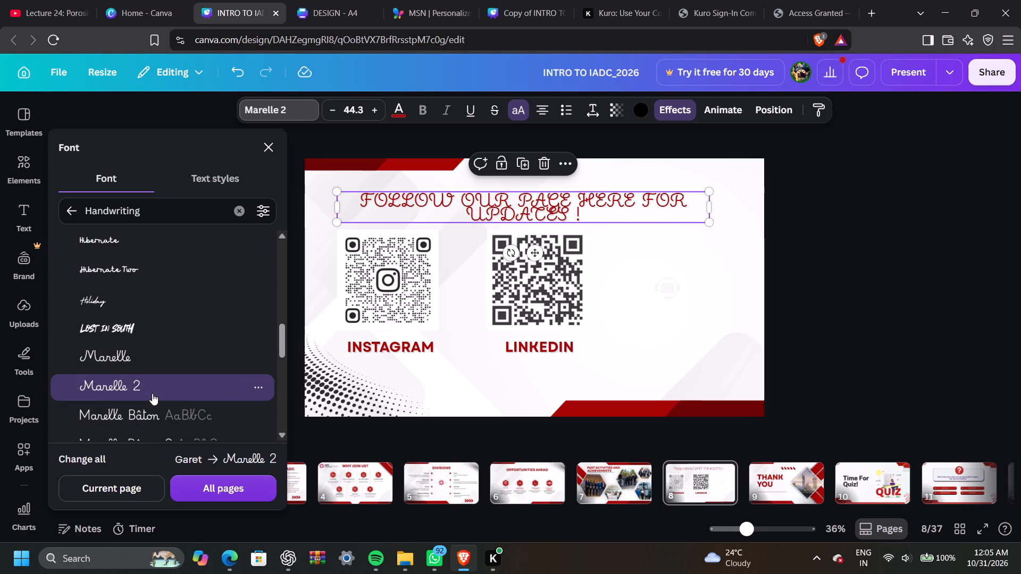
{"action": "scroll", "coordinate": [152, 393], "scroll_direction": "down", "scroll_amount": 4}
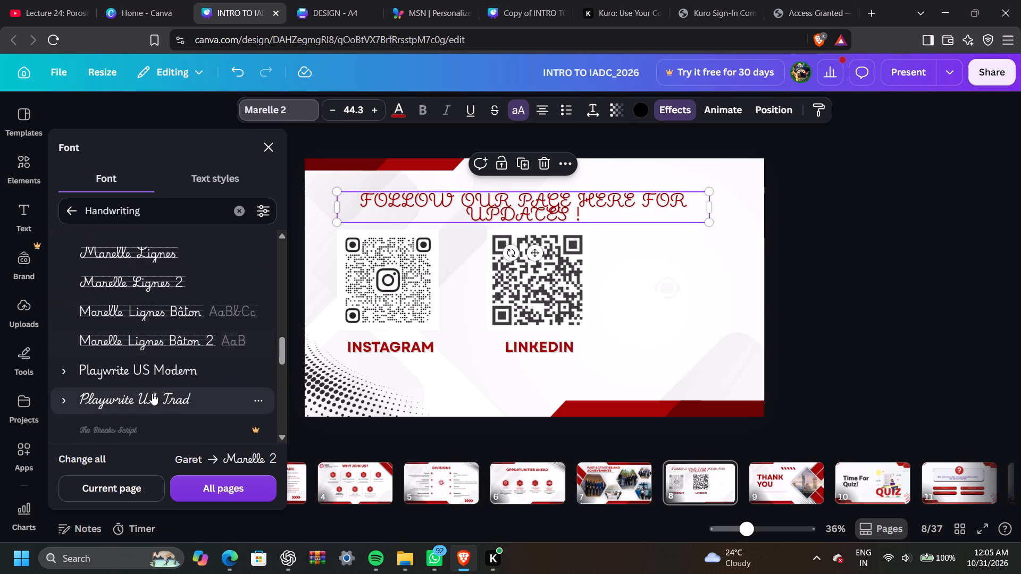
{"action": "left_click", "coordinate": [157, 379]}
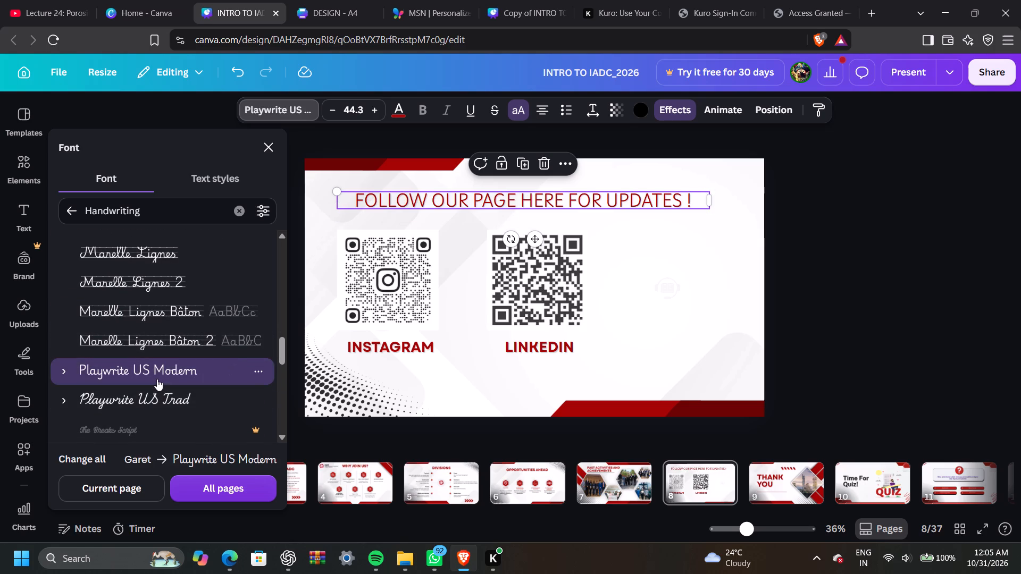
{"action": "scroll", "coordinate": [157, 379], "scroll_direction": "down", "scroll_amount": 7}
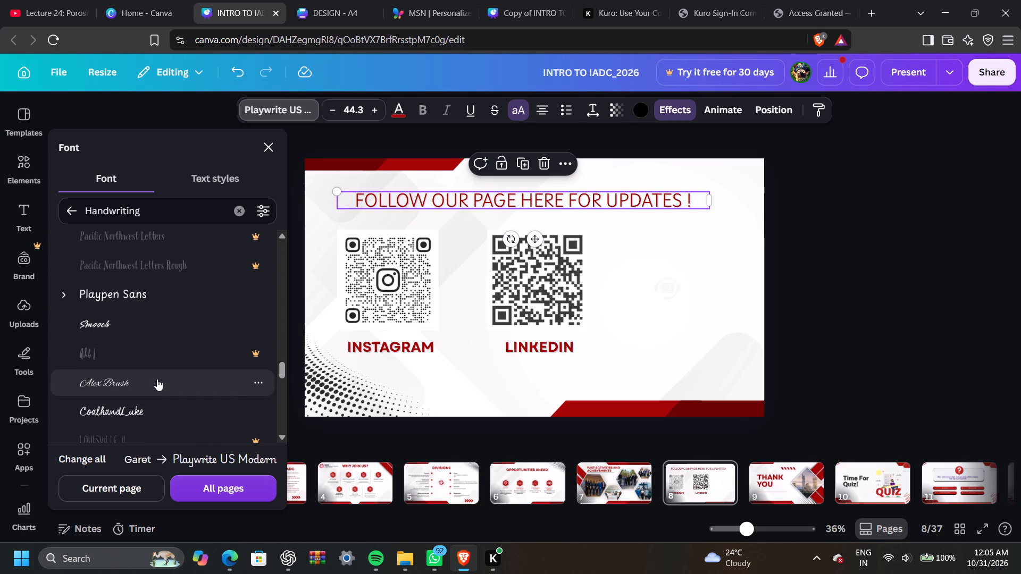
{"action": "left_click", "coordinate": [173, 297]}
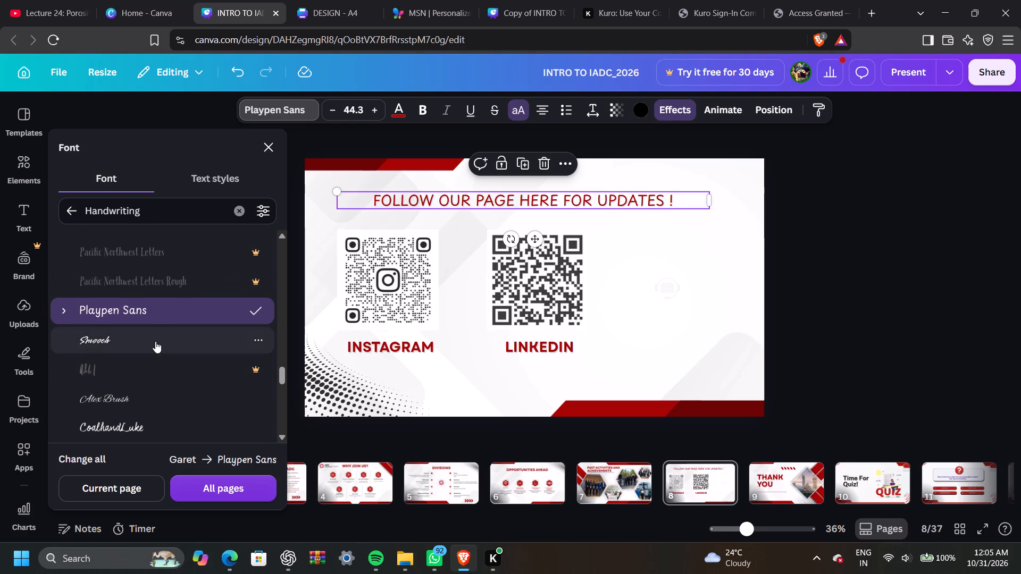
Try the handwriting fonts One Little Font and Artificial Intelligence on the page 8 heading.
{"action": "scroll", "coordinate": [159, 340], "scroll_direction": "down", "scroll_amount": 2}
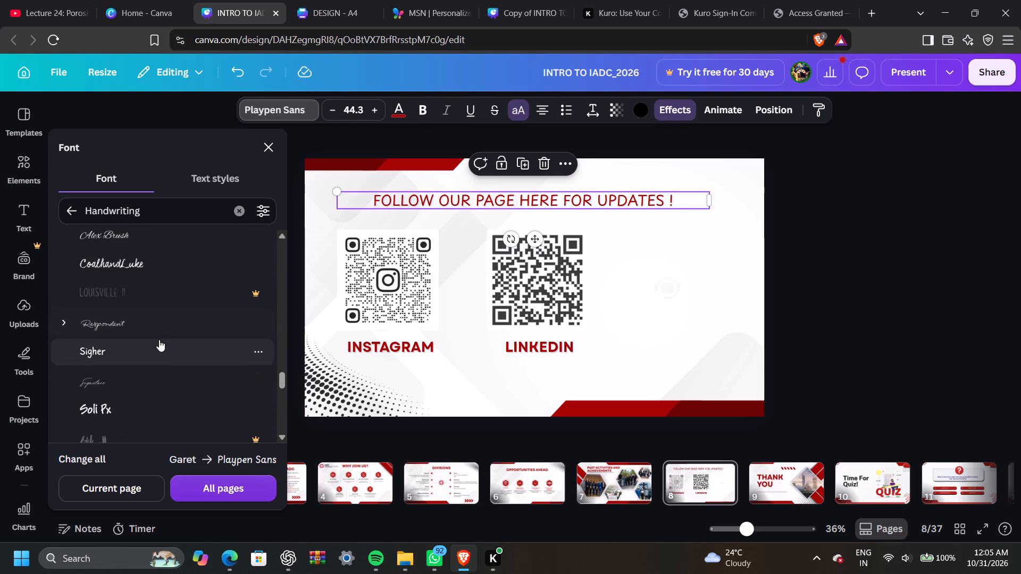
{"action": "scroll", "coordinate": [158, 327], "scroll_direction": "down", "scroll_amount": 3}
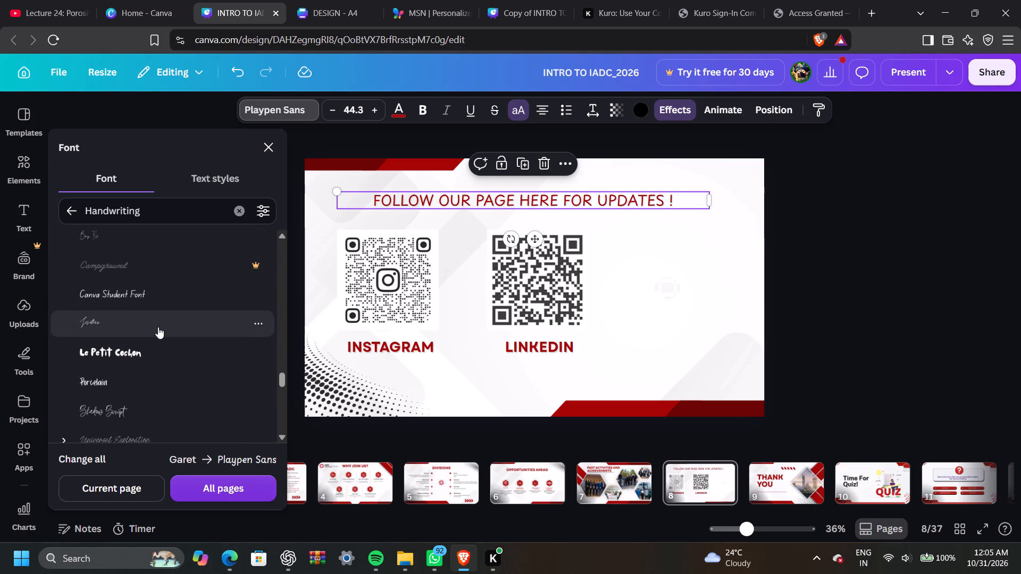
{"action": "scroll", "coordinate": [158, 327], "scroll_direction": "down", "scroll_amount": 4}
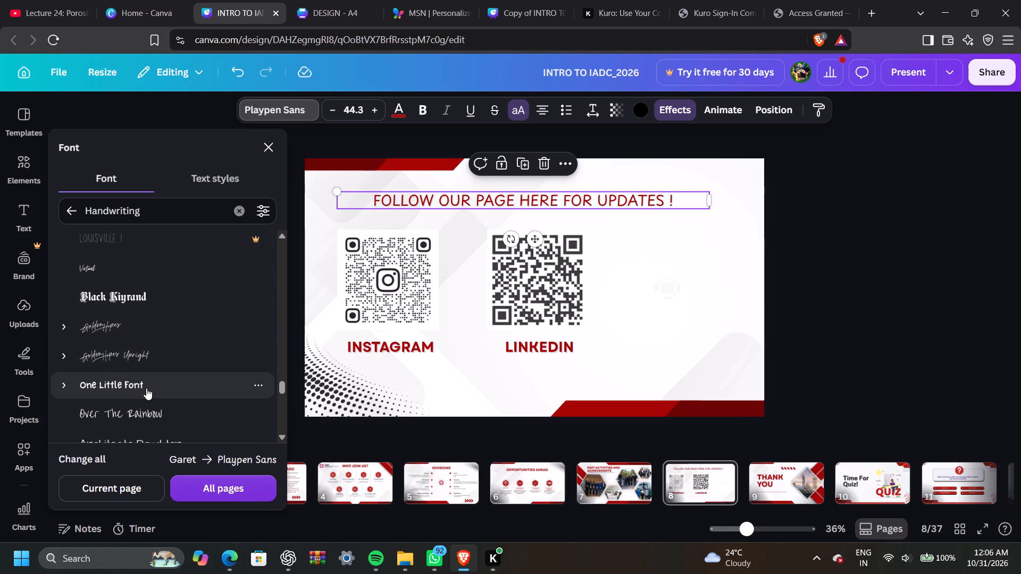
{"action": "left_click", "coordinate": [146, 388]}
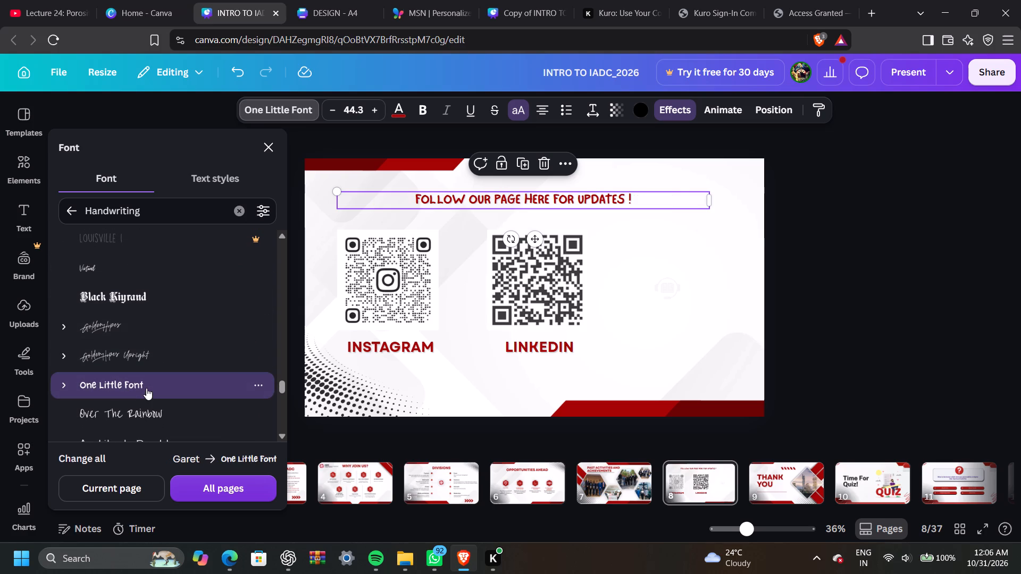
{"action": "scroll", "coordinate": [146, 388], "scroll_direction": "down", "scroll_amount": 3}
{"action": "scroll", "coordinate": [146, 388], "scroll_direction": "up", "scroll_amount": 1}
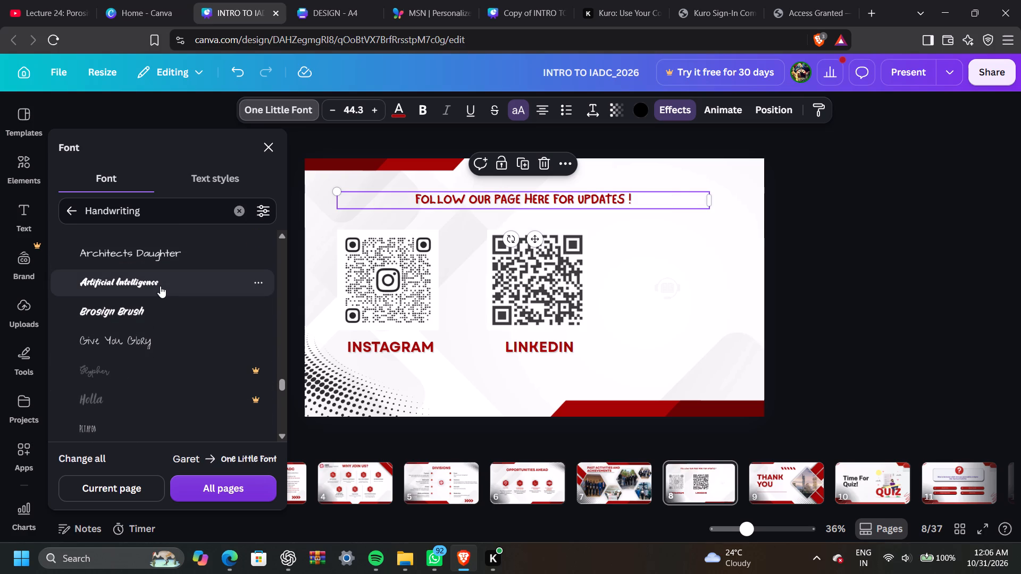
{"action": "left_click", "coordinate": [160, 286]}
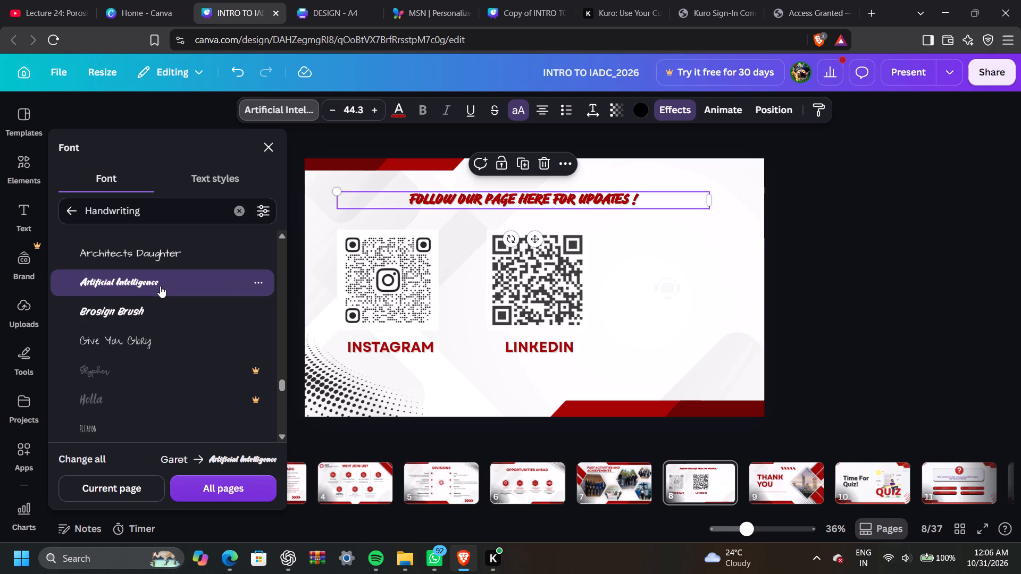
Set the font of the page 8 heading to Brosign Brush.
{"action": "left_click", "coordinate": [152, 316]}
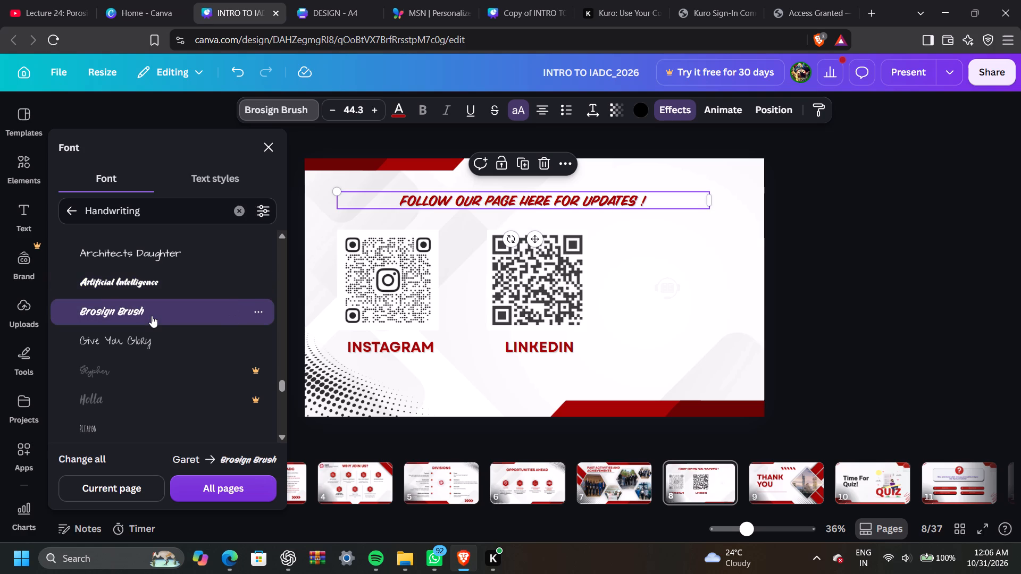
{"action": "left_click", "coordinate": [814, 261]}
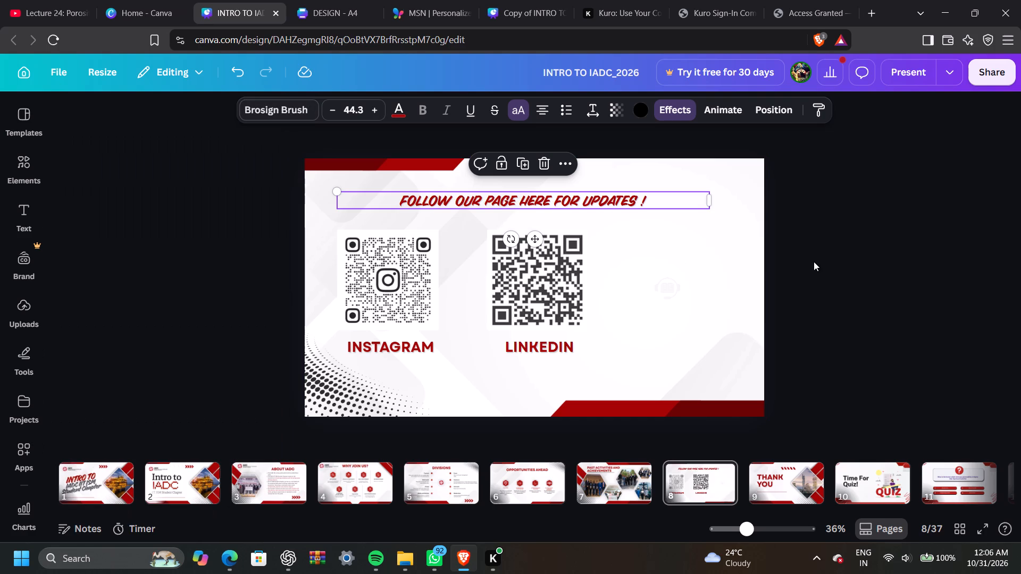
{"action": "left_click", "coordinate": [814, 261]}
Increase the text size of the FOLLOW OUR PAGE HERE FOR UPDATES ! heading to 62.3.
{"action": "left_click", "coordinate": [648, 204]}
{"action": "left_click", "coordinate": [378, 111]}
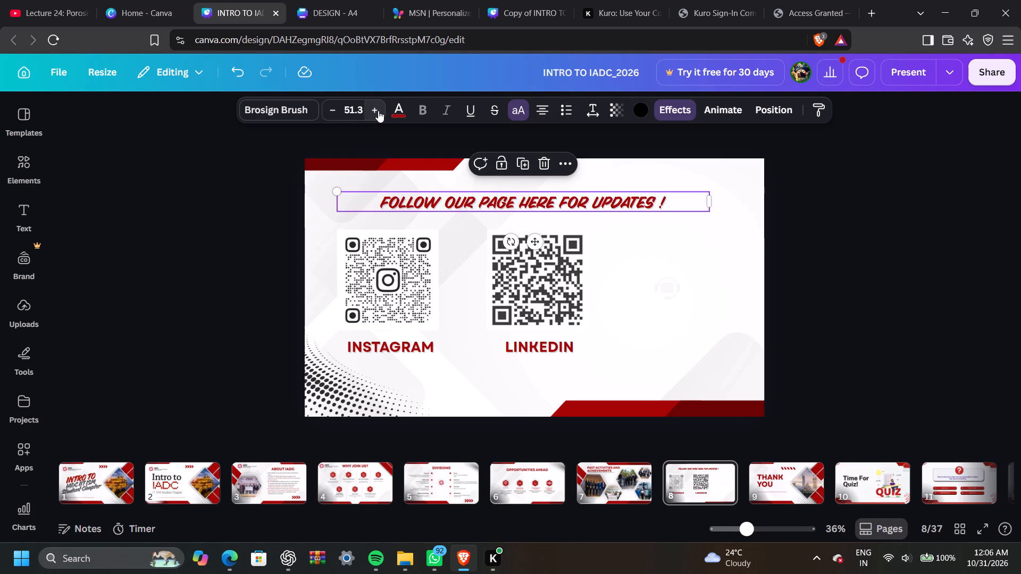
{"action": "left_click", "coordinate": [867, 255]}
Centre the heading horizontally on the page and move it slightly up to the top margin line.
{"action": "left_click", "coordinate": [677, 202]}
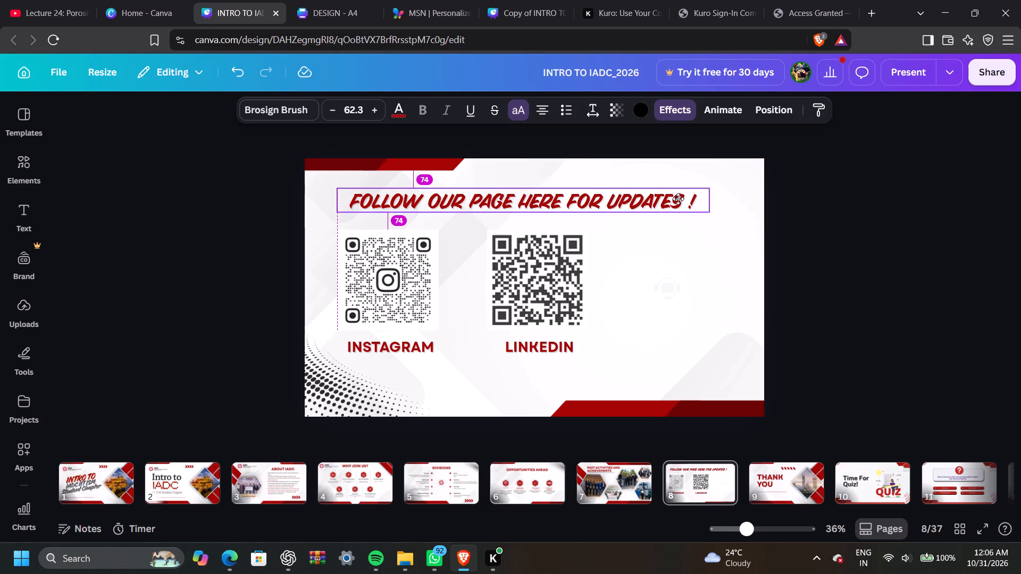
{"action": "right_click", "coordinate": [676, 199]}
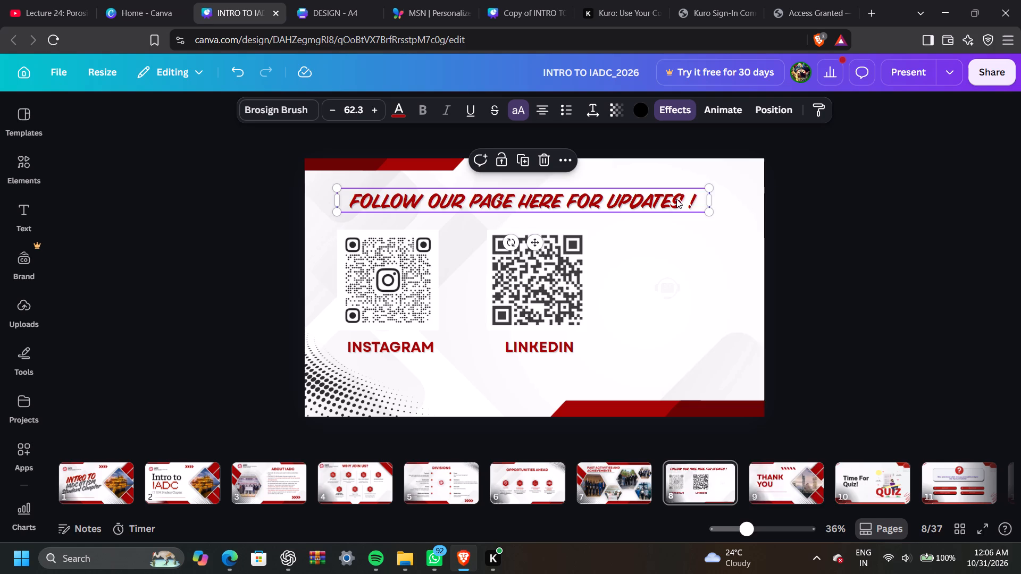
{"action": "left_click", "coordinate": [866, 350]}
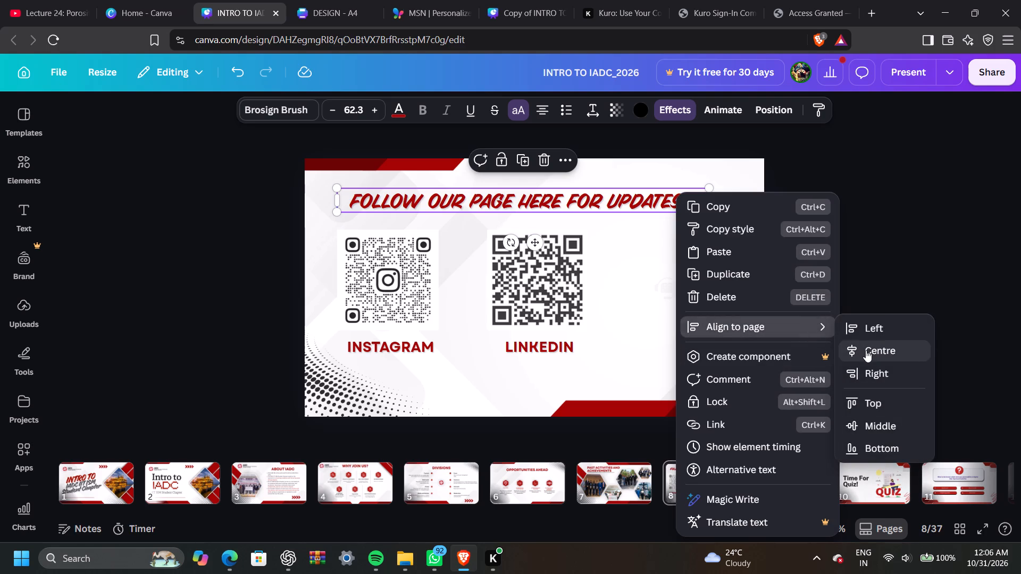
{"action": "left_click", "coordinate": [866, 350]}
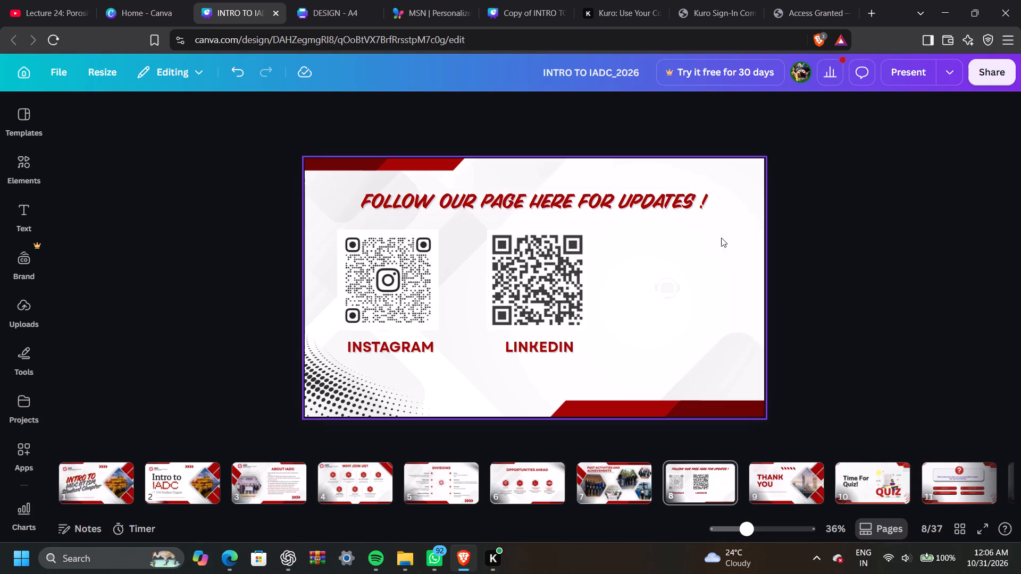
{"action": "left_click", "coordinate": [684, 205]}
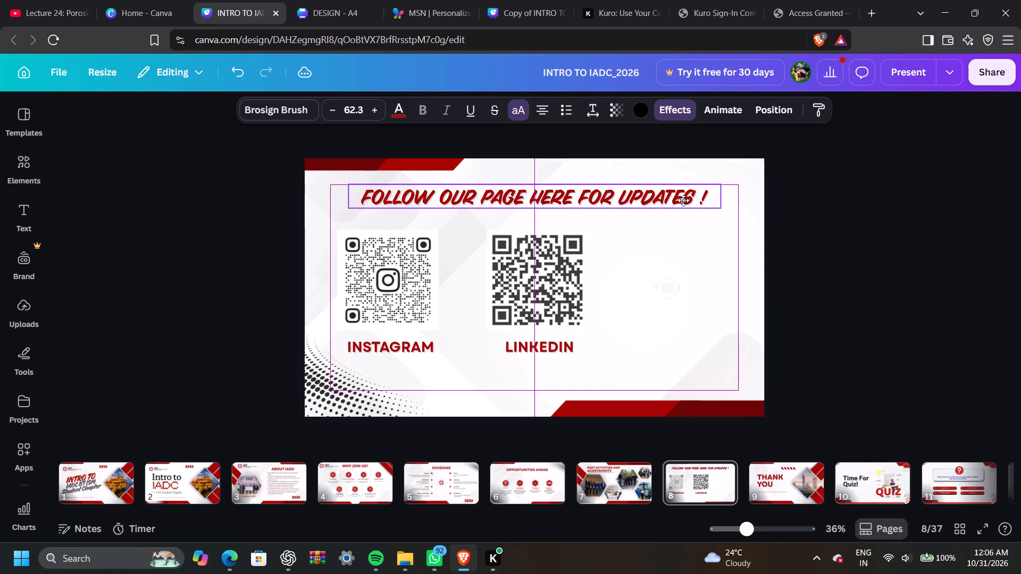
Open the text colour choices for the page 8 heading.
{"action": "left_click", "coordinate": [405, 109]}
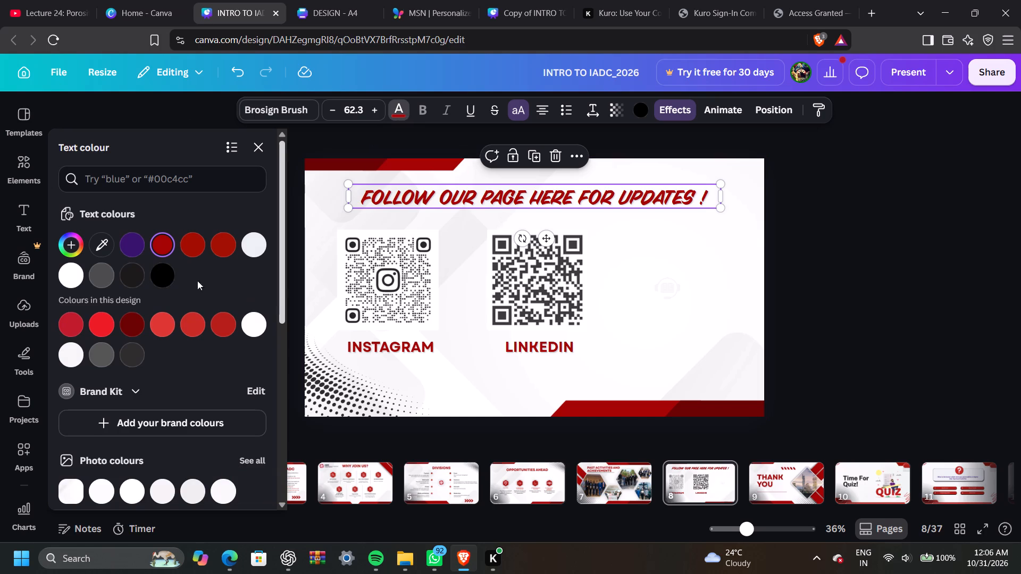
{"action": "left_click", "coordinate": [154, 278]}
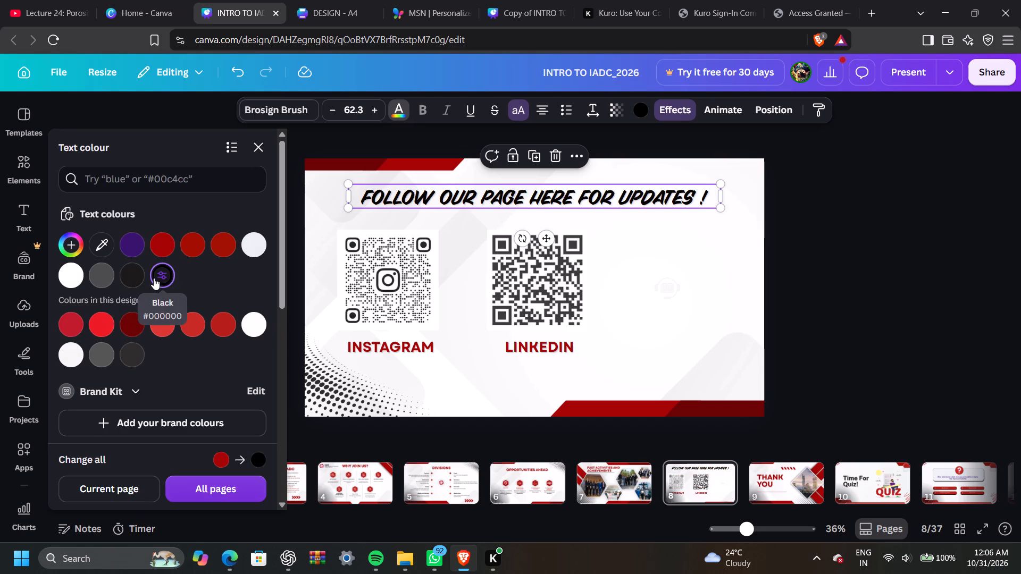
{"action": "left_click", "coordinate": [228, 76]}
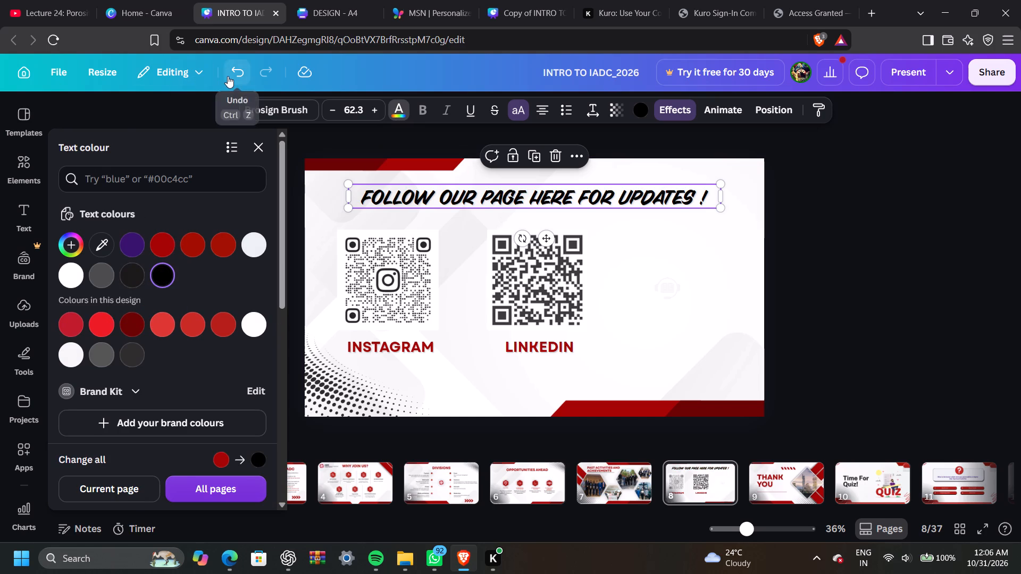
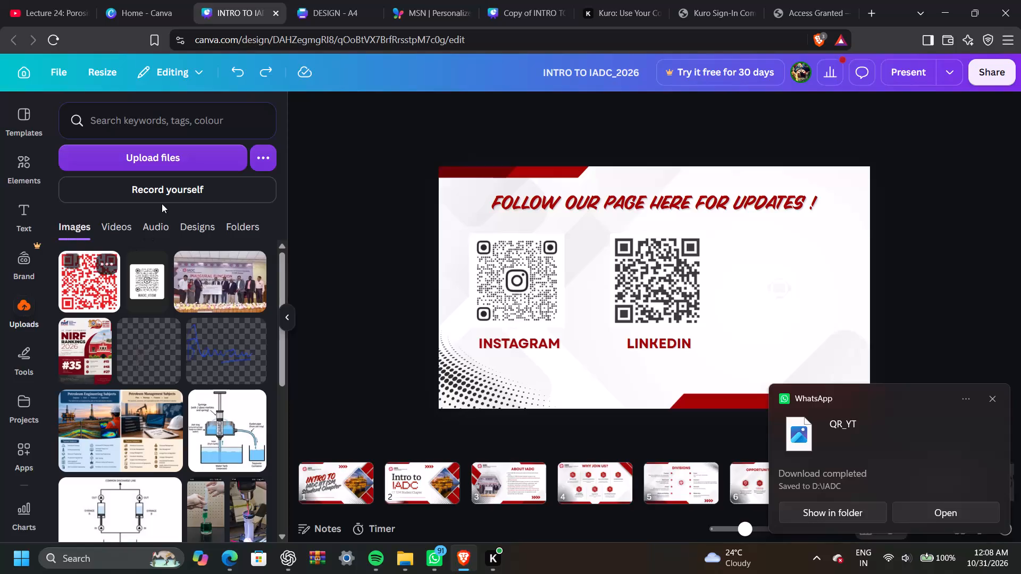
Upload the QR_YT image and add it to the follow-us page.
{"action": "left_click", "coordinate": [169, 149]}
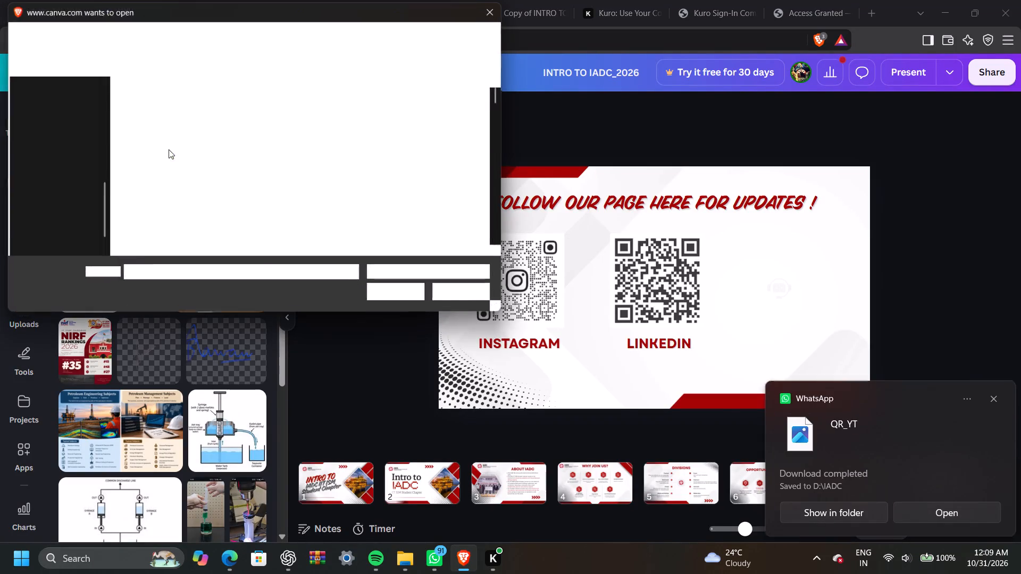
Upload the QR_YT image from the IADC folder and add it to page 8.
{"action": "scroll", "coordinate": [219, 155], "scroll_direction": "down", "scroll_amount": 8}
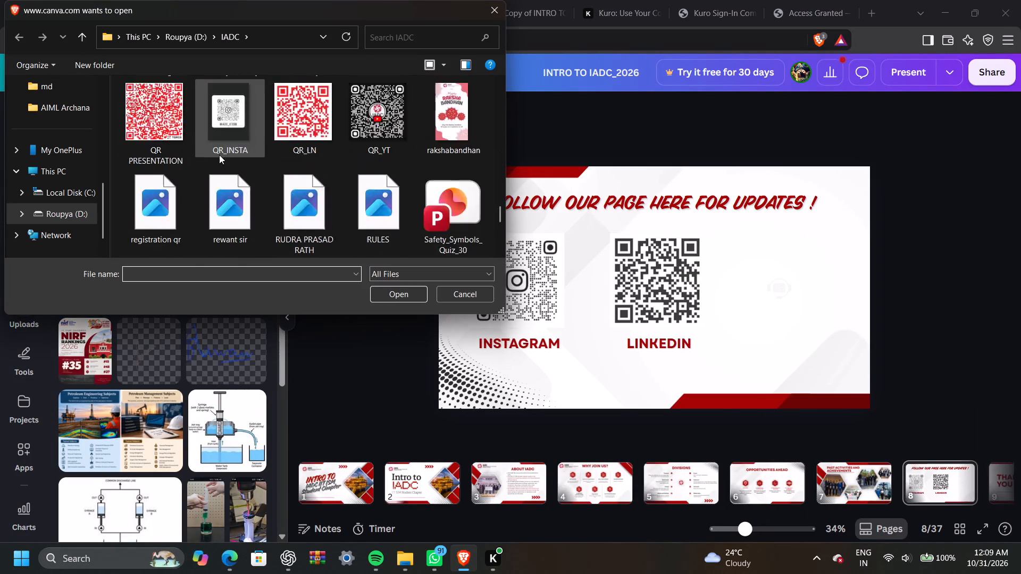
{"action": "scroll", "coordinate": [219, 155], "scroll_direction": "up", "scroll_amount": 1}
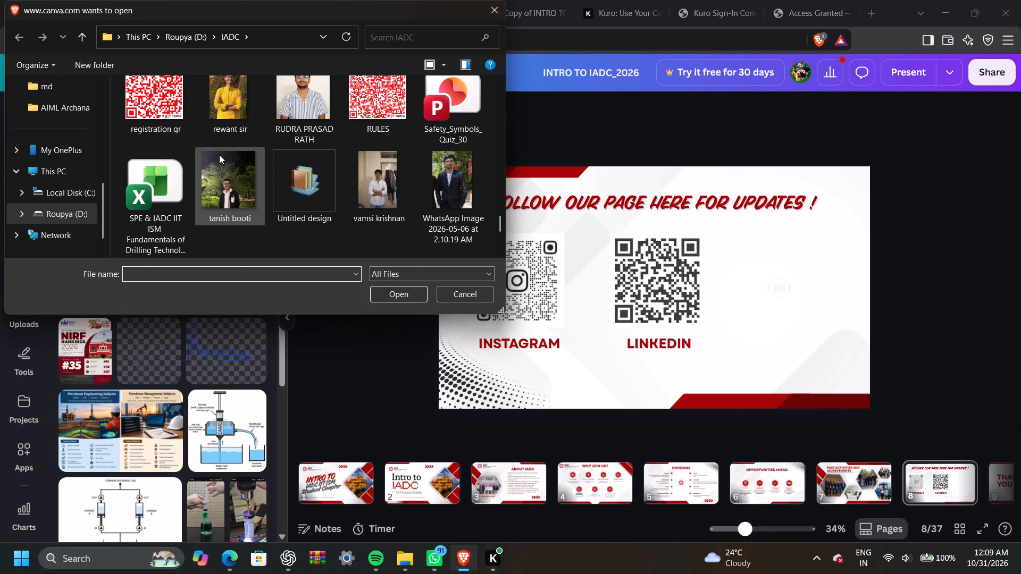
{"action": "scroll", "coordinate": [219, 155], "scroll_direction": "up", "scroll_amount": 1}
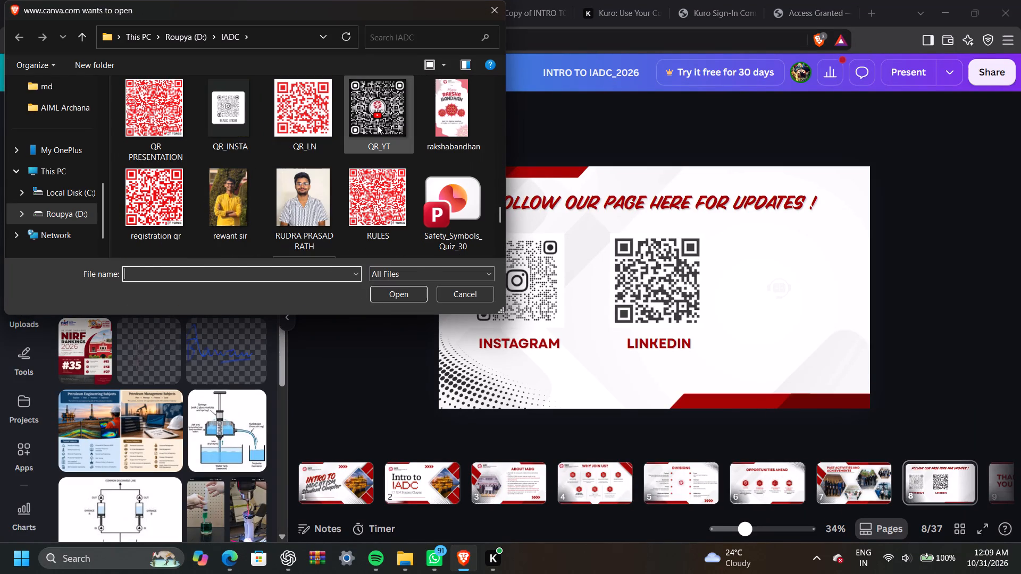
{"action": "left_click", "coordinate": [377, 125]}
{"action": "left_click", "coordinate": [392, 291]}
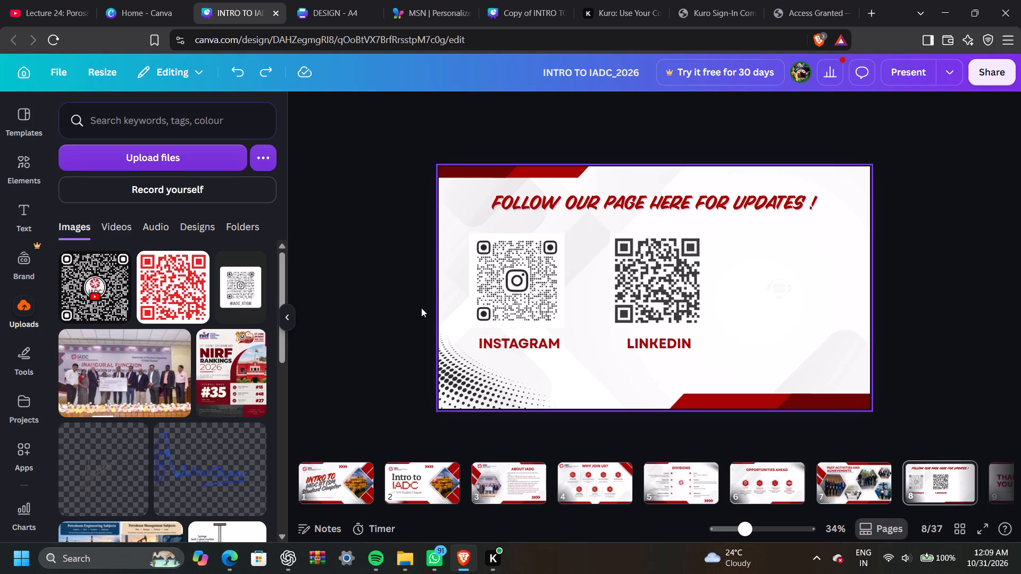
{"action": "left_click", "coordinate": [122, 289]}
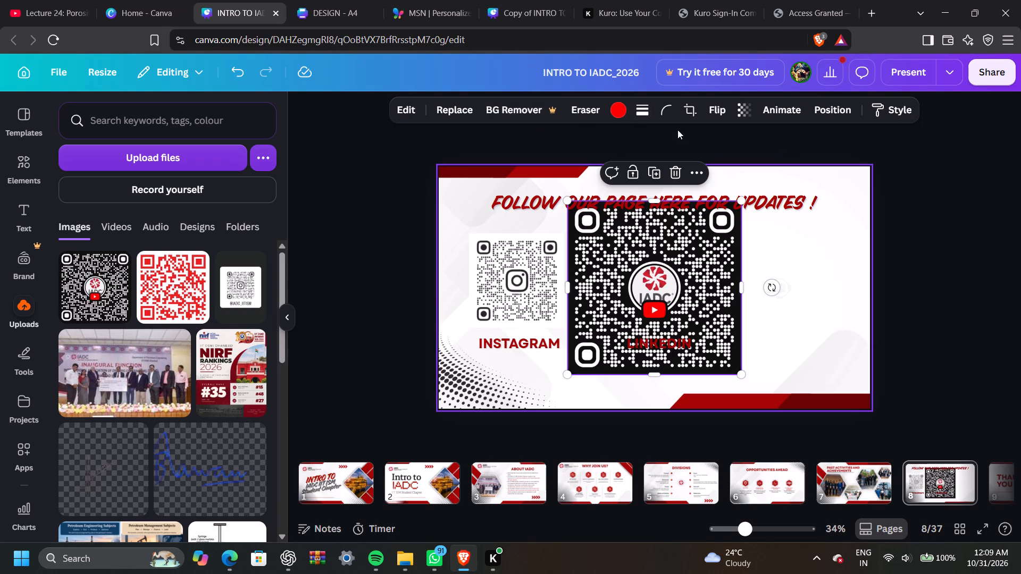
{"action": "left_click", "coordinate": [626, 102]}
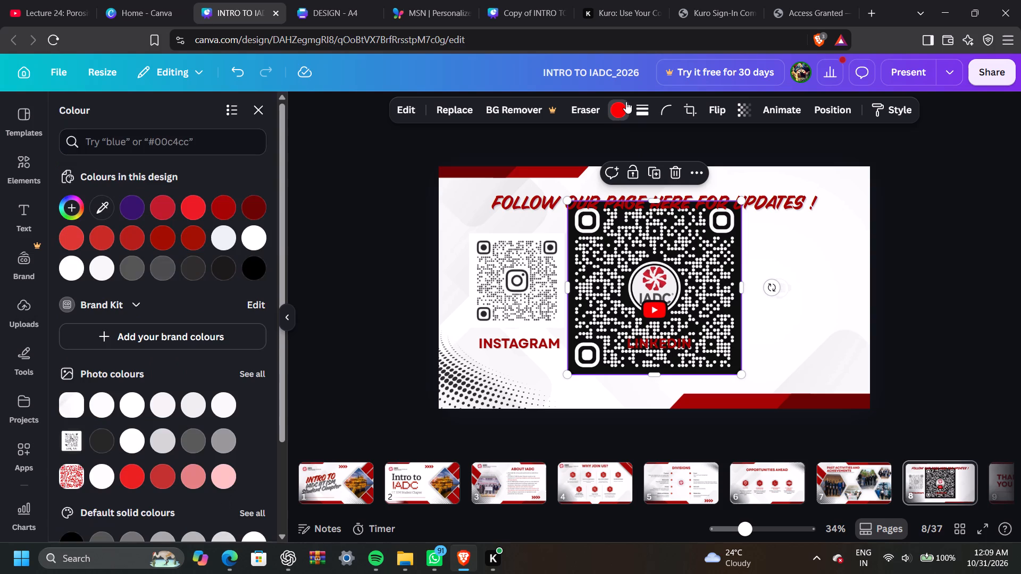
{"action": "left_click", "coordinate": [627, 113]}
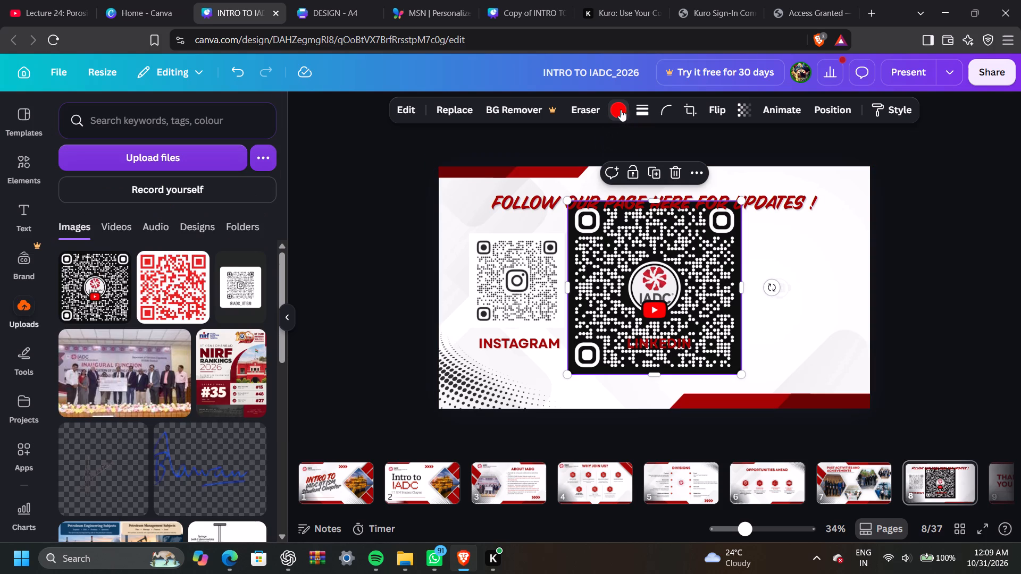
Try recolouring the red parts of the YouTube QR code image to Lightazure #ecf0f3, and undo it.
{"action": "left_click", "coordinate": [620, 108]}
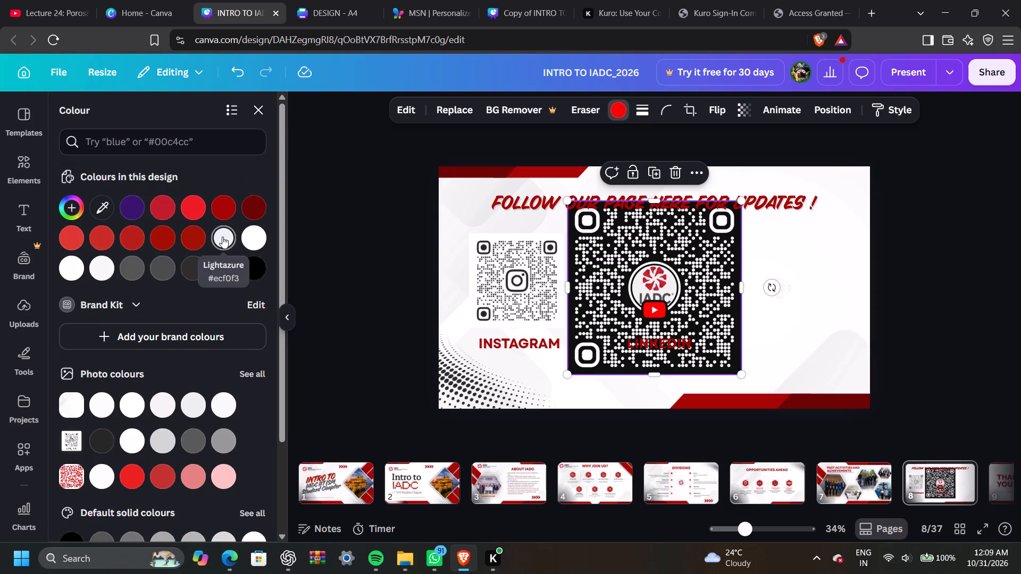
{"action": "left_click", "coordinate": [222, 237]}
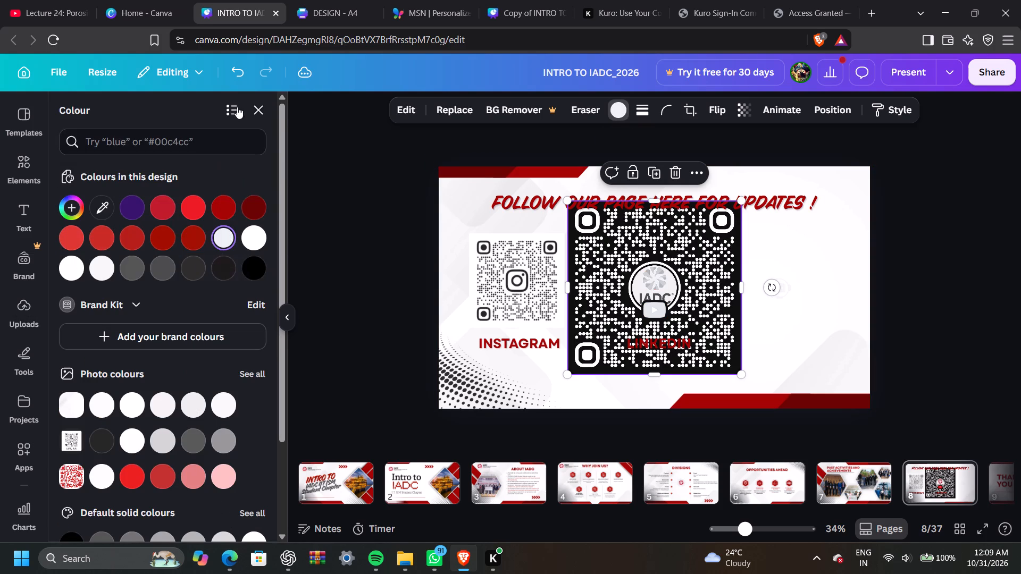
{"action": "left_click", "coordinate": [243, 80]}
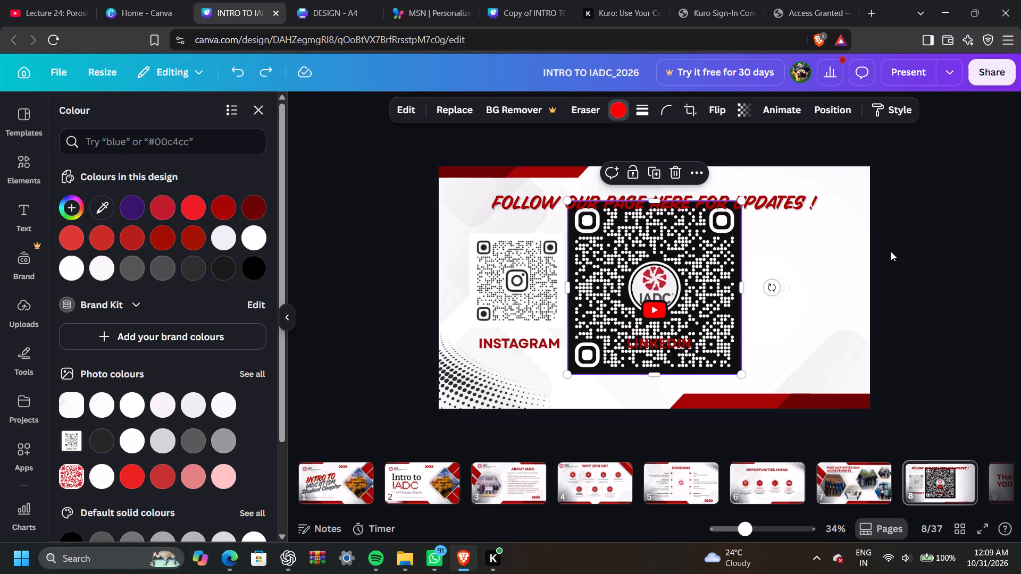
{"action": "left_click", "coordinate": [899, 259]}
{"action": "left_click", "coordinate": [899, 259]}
Shrink the YouTube QR code to about the size of the others and place it in line beside the LinkedIn code.
{"action": "left_click_drag", "start_coordinate": [712, 279], "coordinate": [815, 292]}
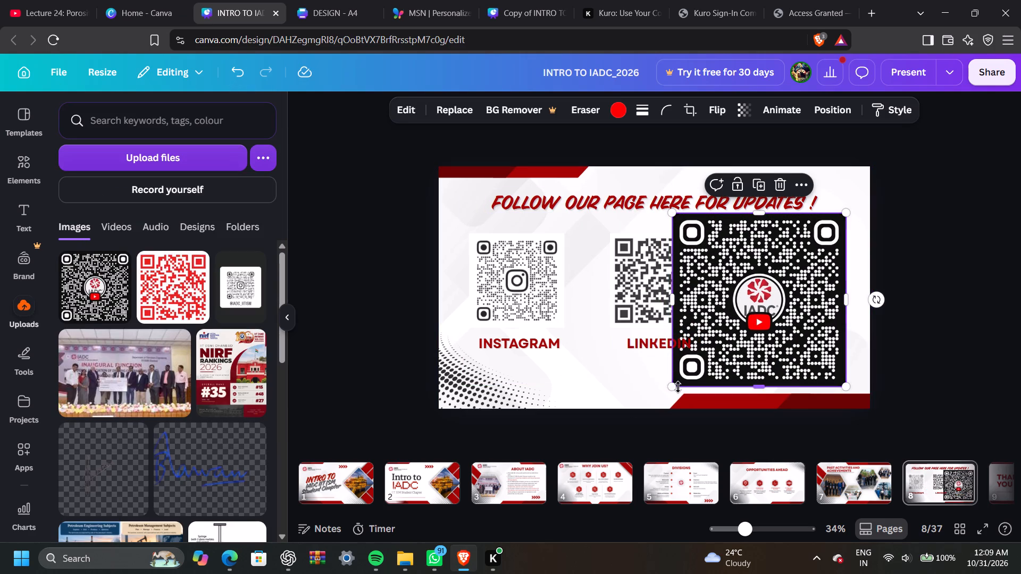
{"action": "left_click_drag", "start_coordinate": [673, 387], "coordinate": [758, 327]}
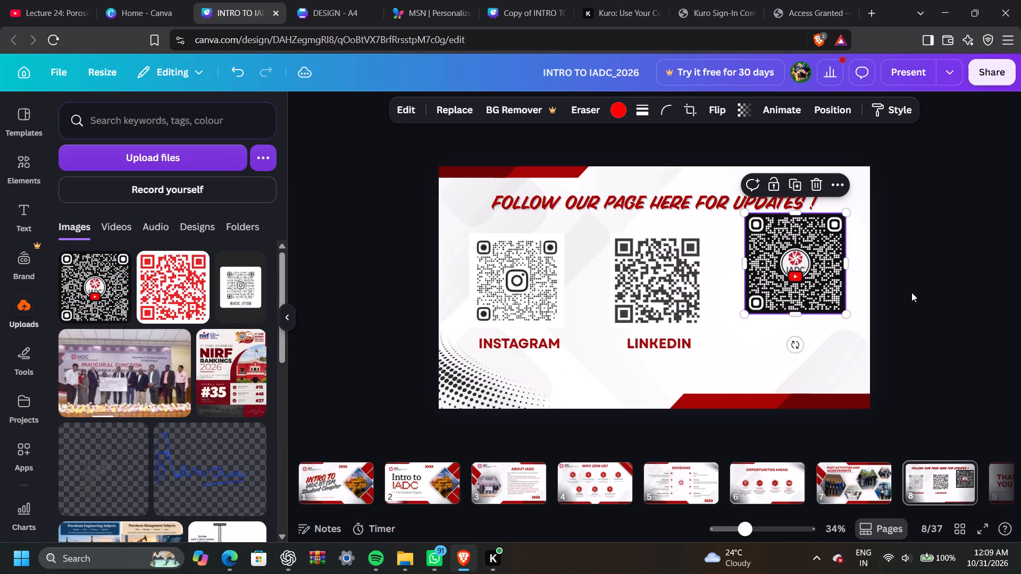
{"action": "left_click", "coordinate": [922, 292]}
{"action": "left_click_drag", "start_coordinate": [819, 262], "coordinate": [813, 283]}
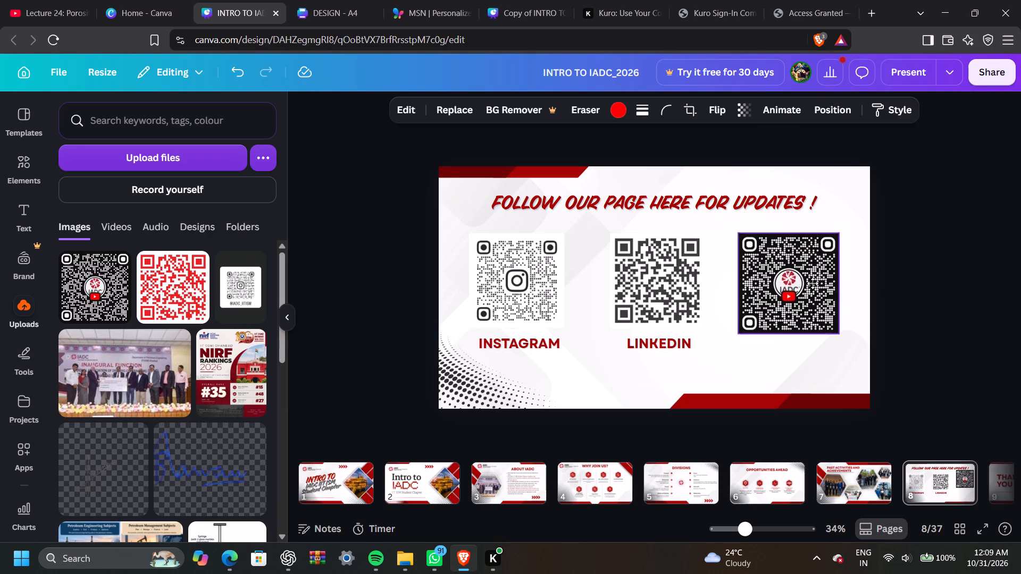
{"action": "left_click_drag", "start_coordinate": [813, 283], "coordinate": [811, 284]}
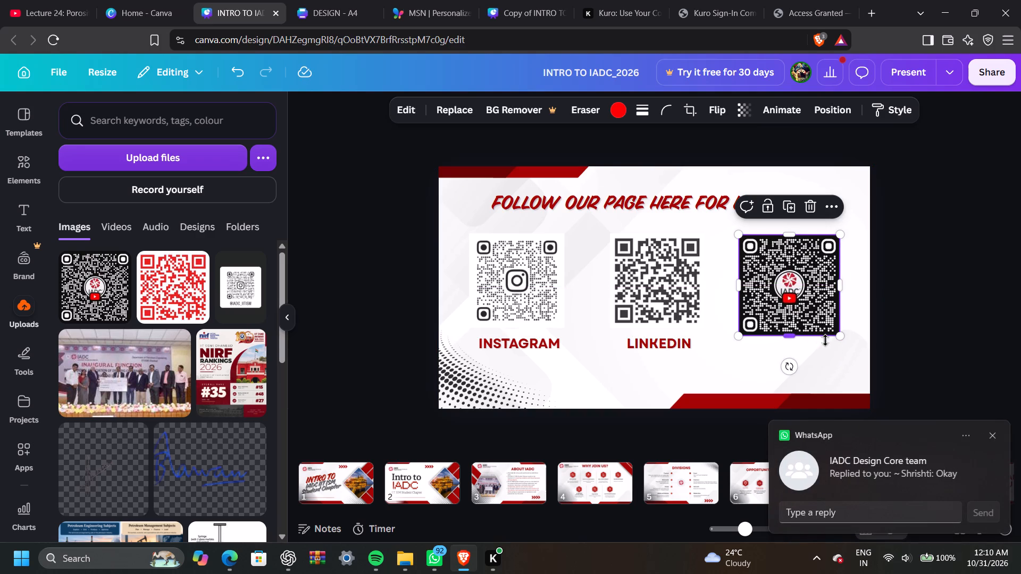
{"action": "left_click_drag", "start_coordinate": [838, 335], "coordinate": [833, 323]}
{"action": "left_click", "coordinate": [906, 327]}
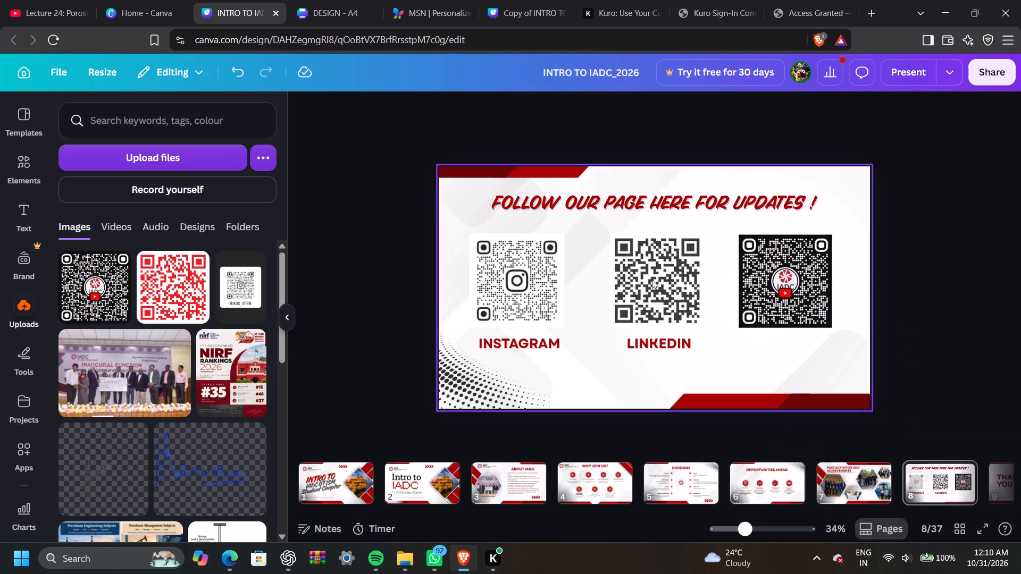
{"action": "left_click", "coordinate": [279, 309]}
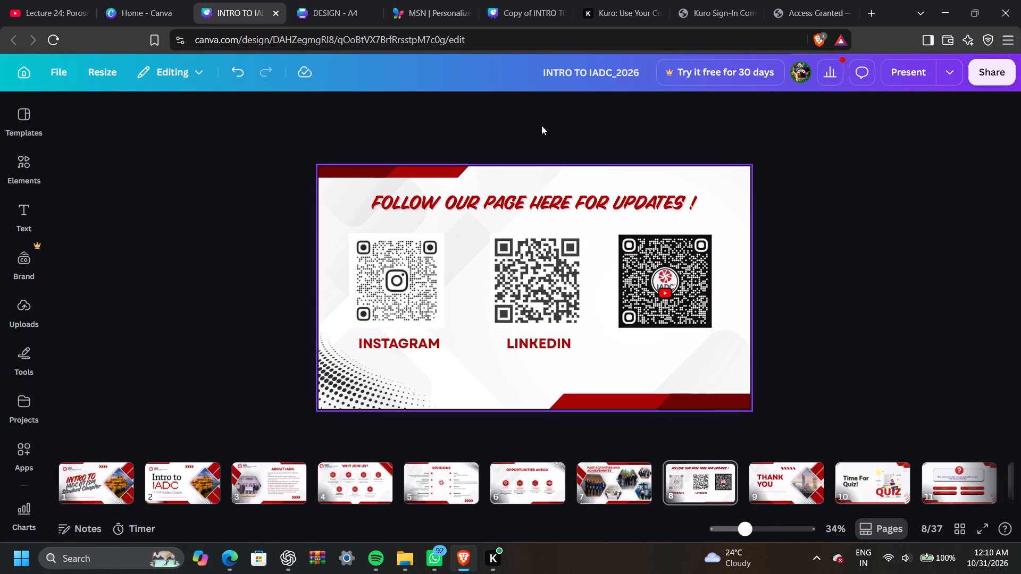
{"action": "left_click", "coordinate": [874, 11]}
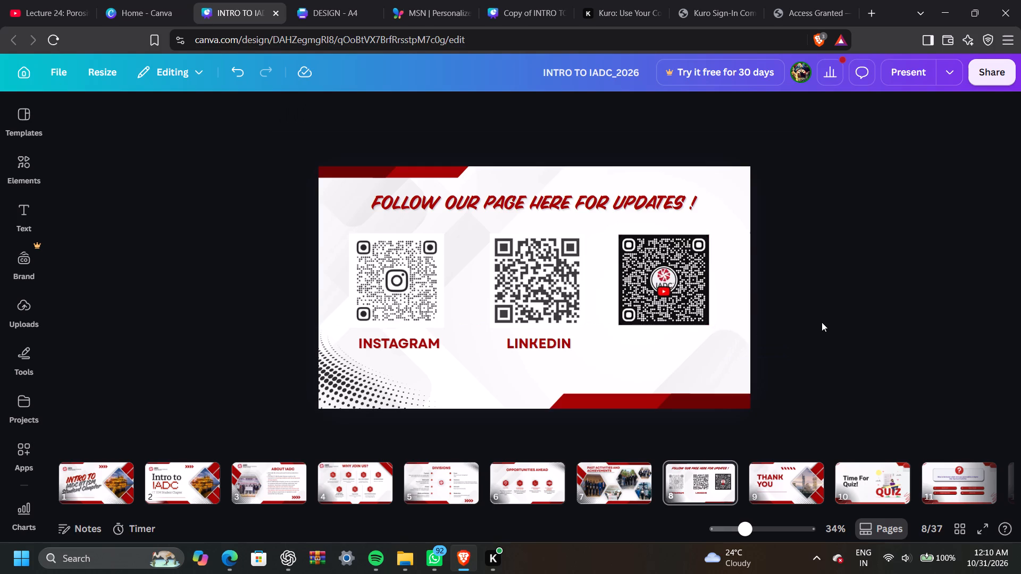
Duplicate the LINKEDIN label, centre the copy beneath the YouTube QR code and change its text to "YOUTUBE".
{"action": "left_click", "coordinate": [546, 348]}
{"action": "left_click", "coordinate": [542, 313]}
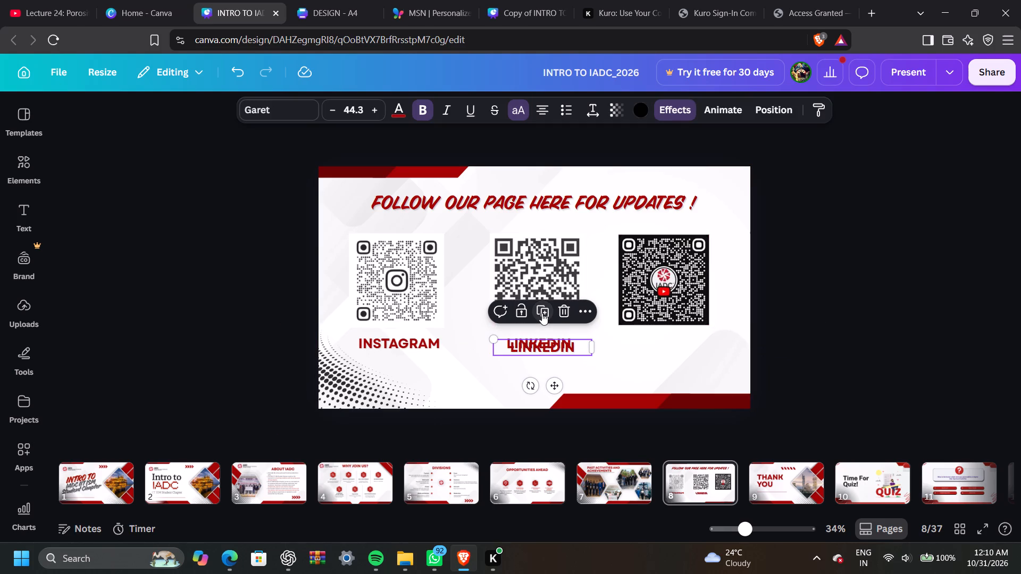
{"action": "left_click_drag", "start_coordinate": [567, 349], "coordinate": [694, 345]}
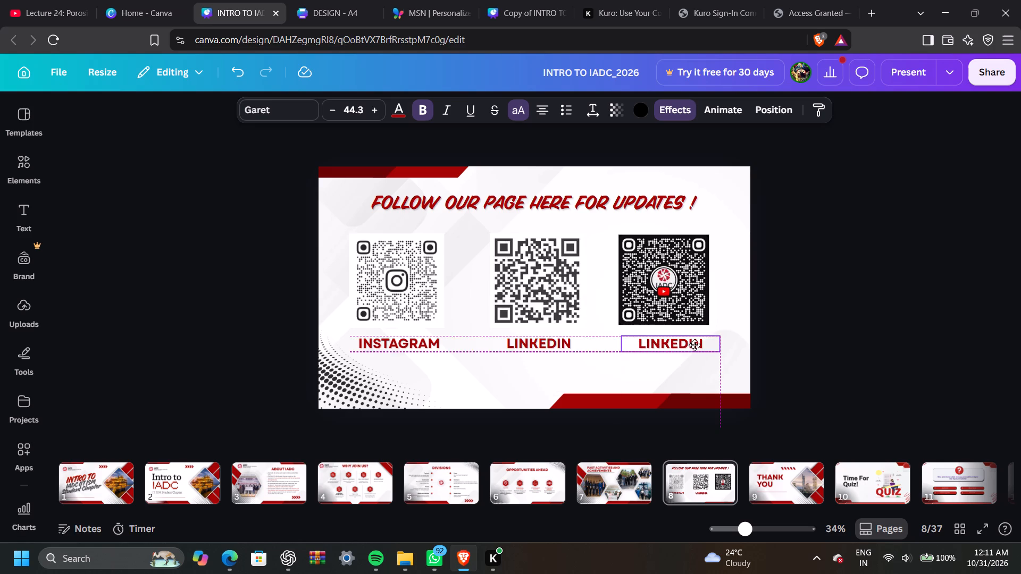
{"action": "left_click_drag", "start_coordinate": [694, 345], "coordinate": [689, 341]}
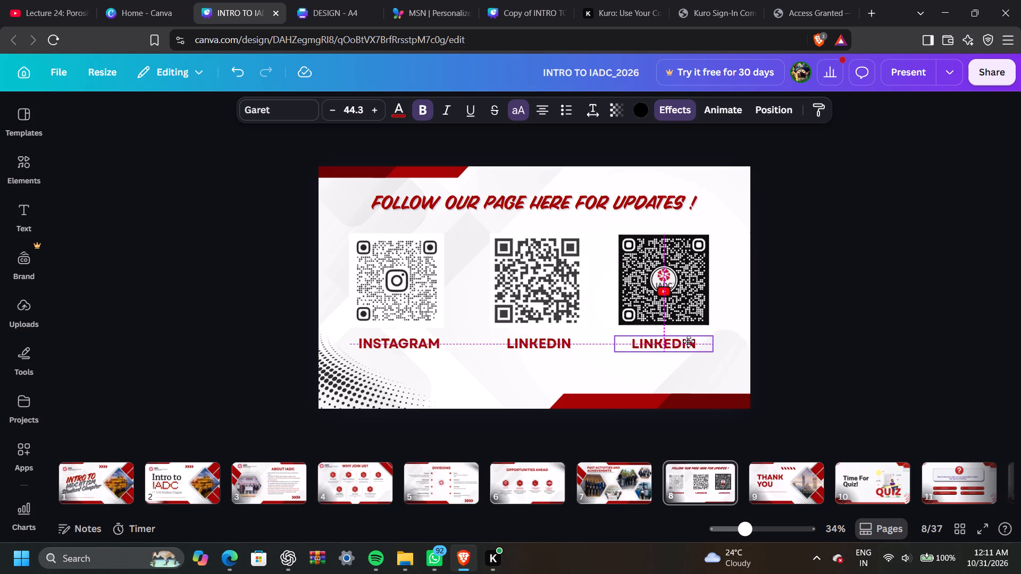
{"action": "left_click_drag", "start_coordinate": [689, 341], "coordinate": [688, 342]}
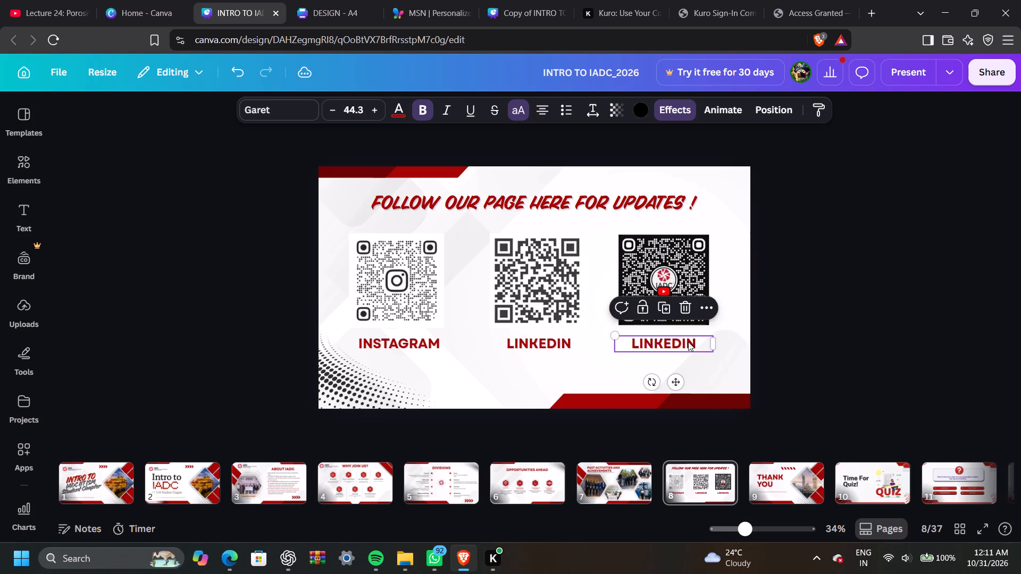
{"action": "double_click", "coordinate": [688, 342]}
{"action": "type", "text": "YOU"}
{"action": "type", "text": "TUBE"}
{"action": "left_click", "coordinate": [761, 333]}
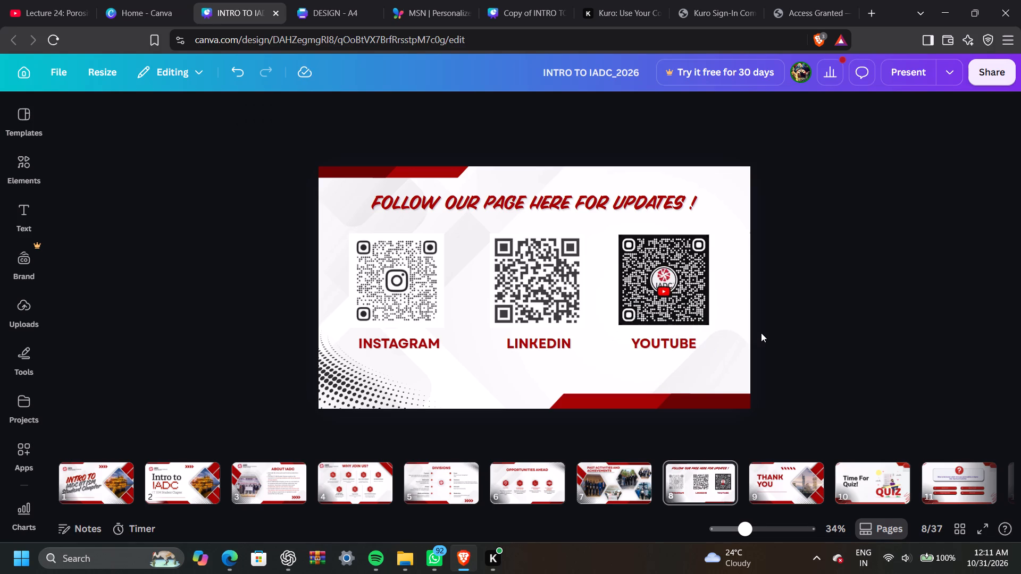
{"action": "scroll", "coordinate": [761, 333], "scroll_direction": "right", "scroll_amount": 1}
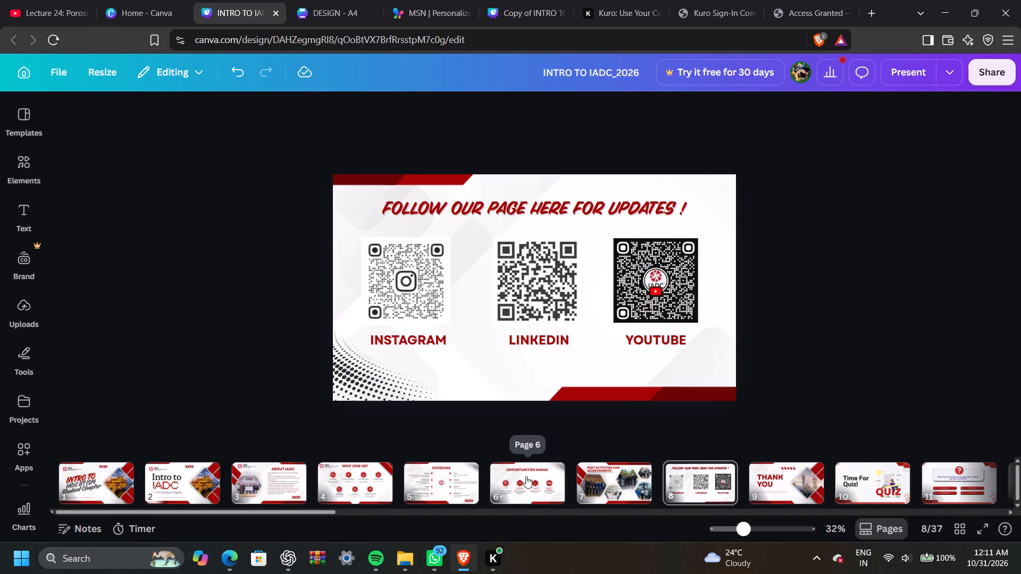
{"action": "scroll", "coordinate": [526, 476], "scroll_direction": "right", "scroll_amount": 5}
{"action": "left_click", "coordinate": [180, 477]}
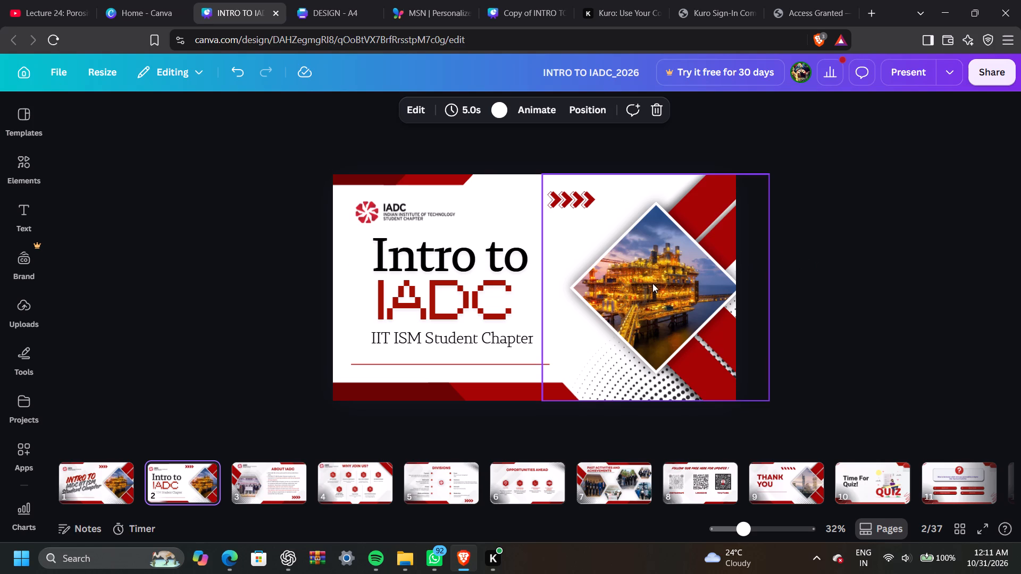
{"action": "left_click", "coordinate": [91, 485]}
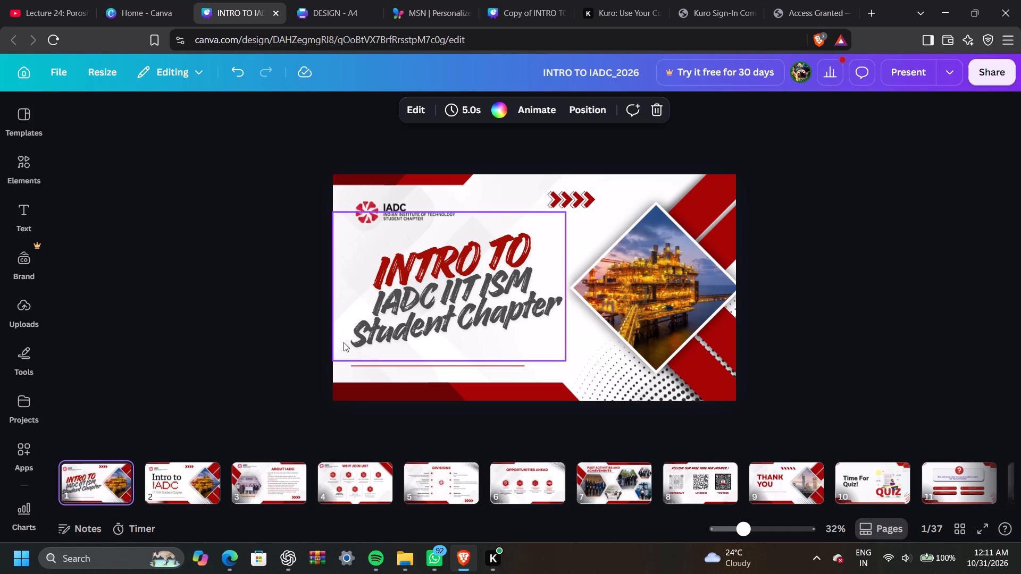
{"action": "left_click", "coordinate": [383, 207]}
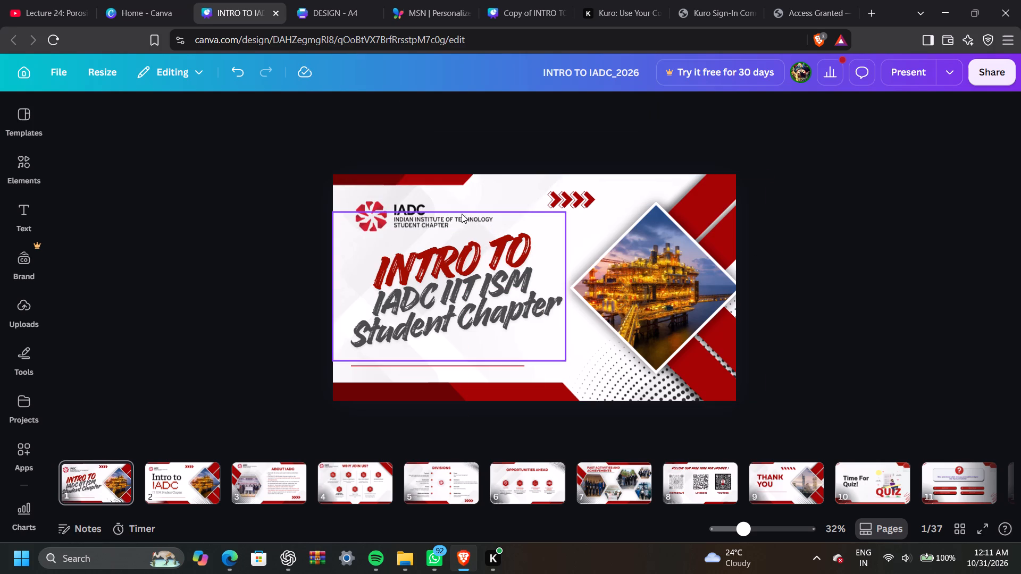
{"action": "left_click_drag", "start_coordinate": [443, 208], "coordinate": [433, 206]}
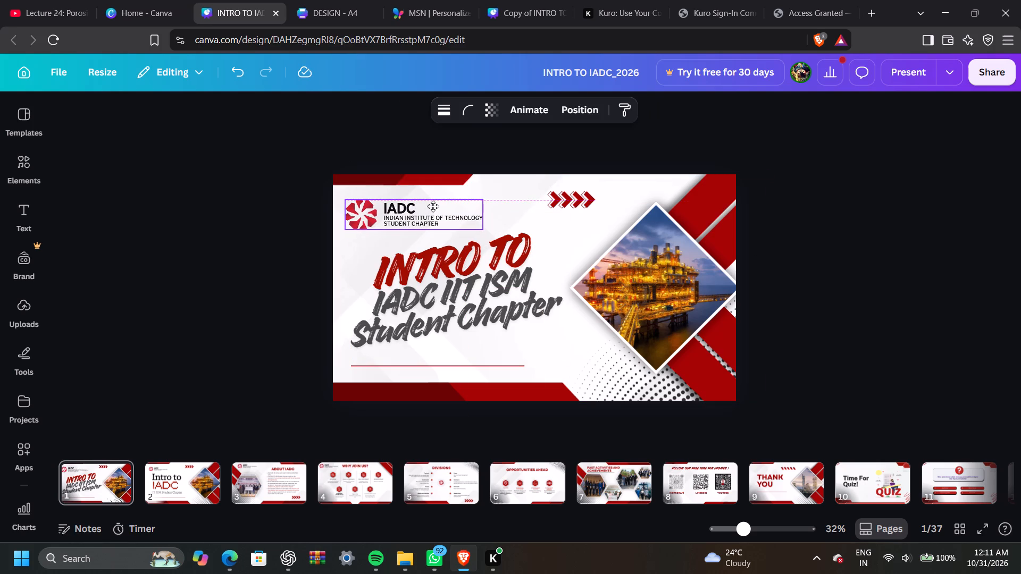
{"action": "left_click_drag", "start_coordinate": [433, 206], "coordinate": [432, 205]}
{"action": "left_click", "coordinate": [244, 279]}
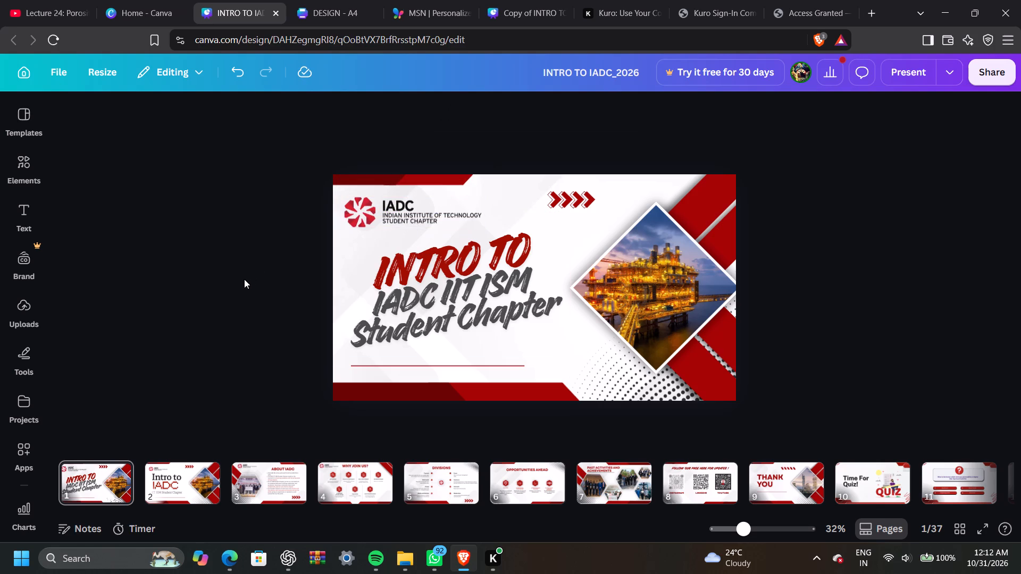
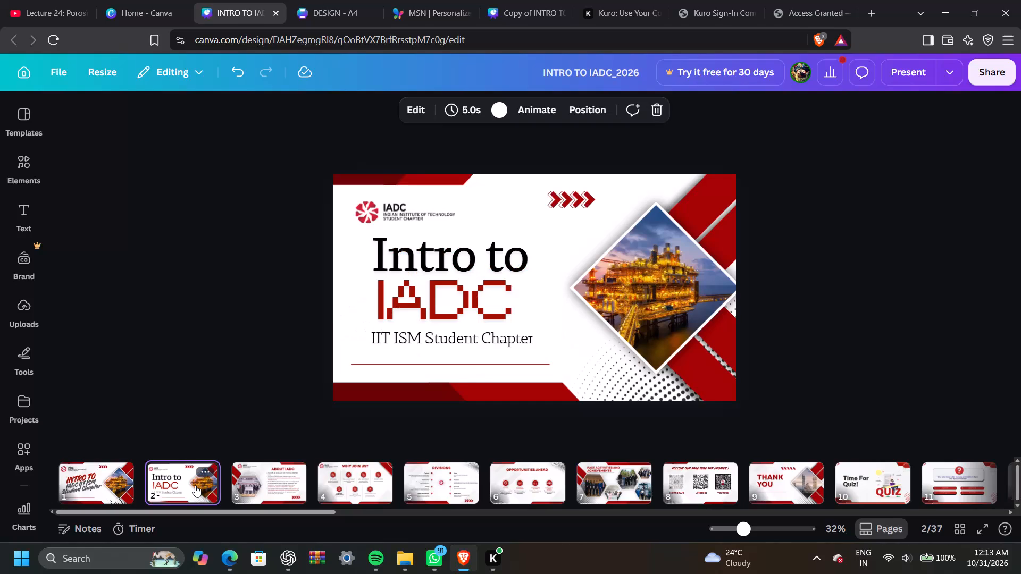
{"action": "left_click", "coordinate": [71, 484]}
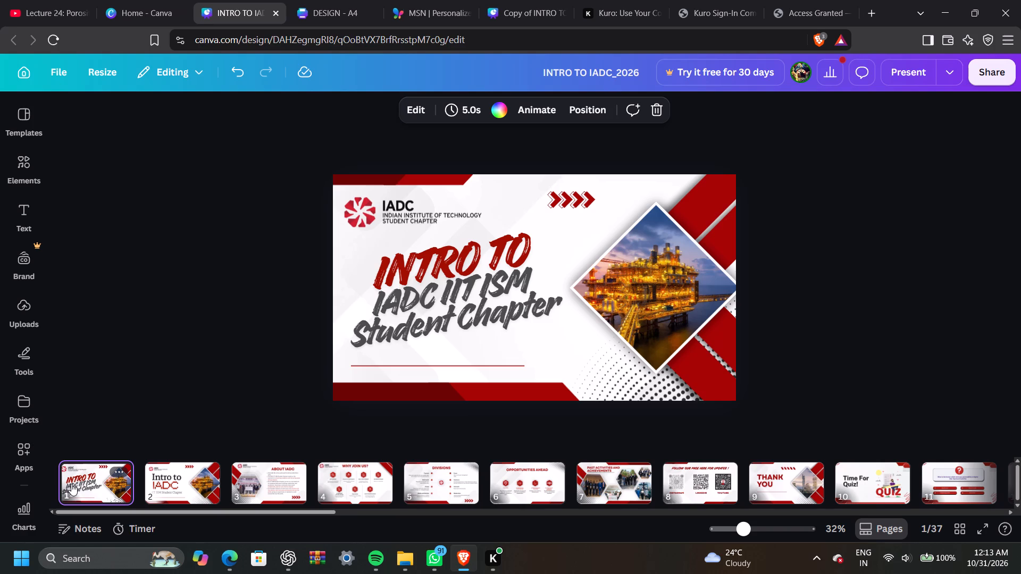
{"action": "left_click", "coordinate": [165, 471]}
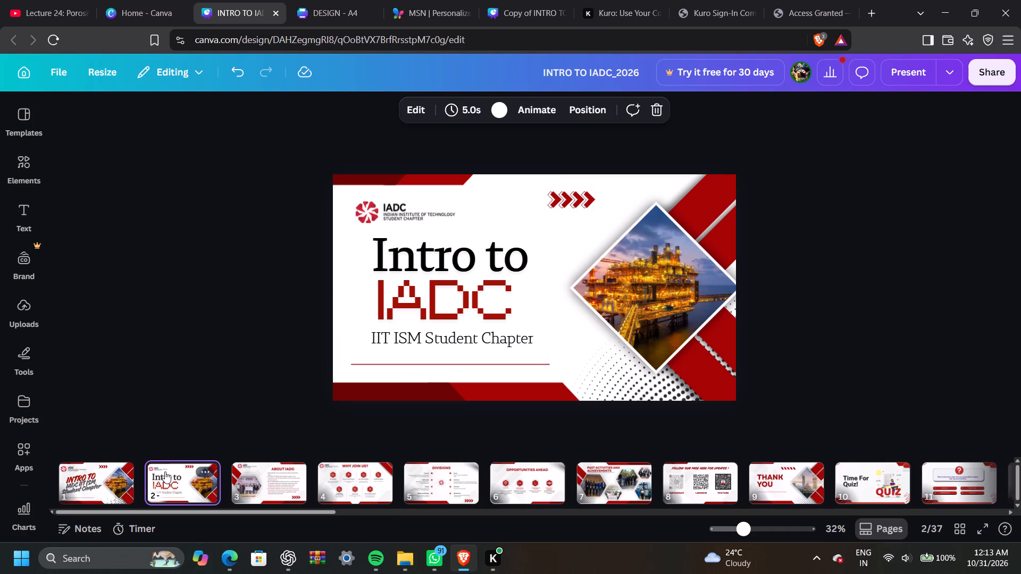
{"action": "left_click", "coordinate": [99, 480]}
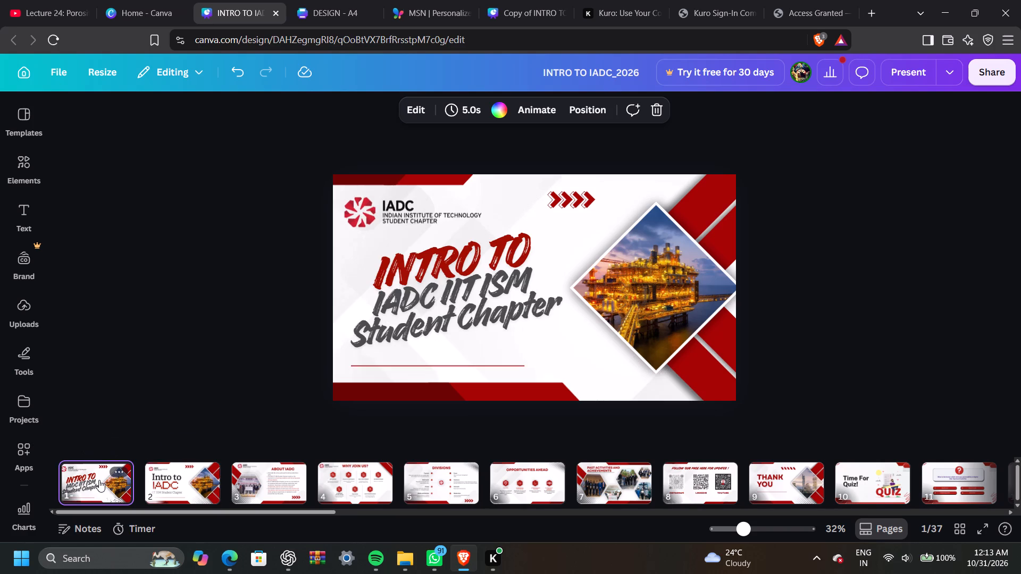
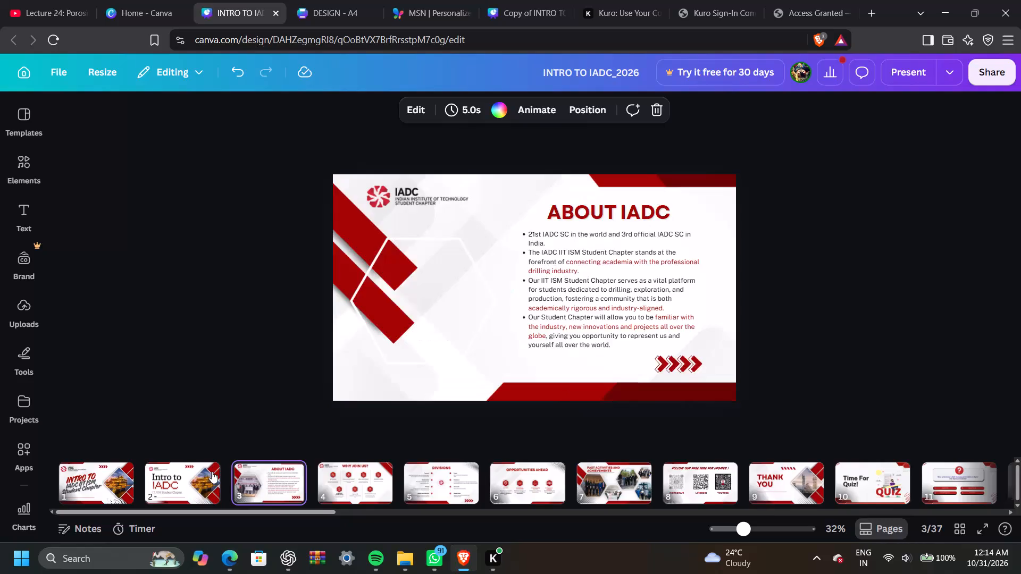
{"action": "key", "text": "Right"}
{"action": "key", "text": "Right"}
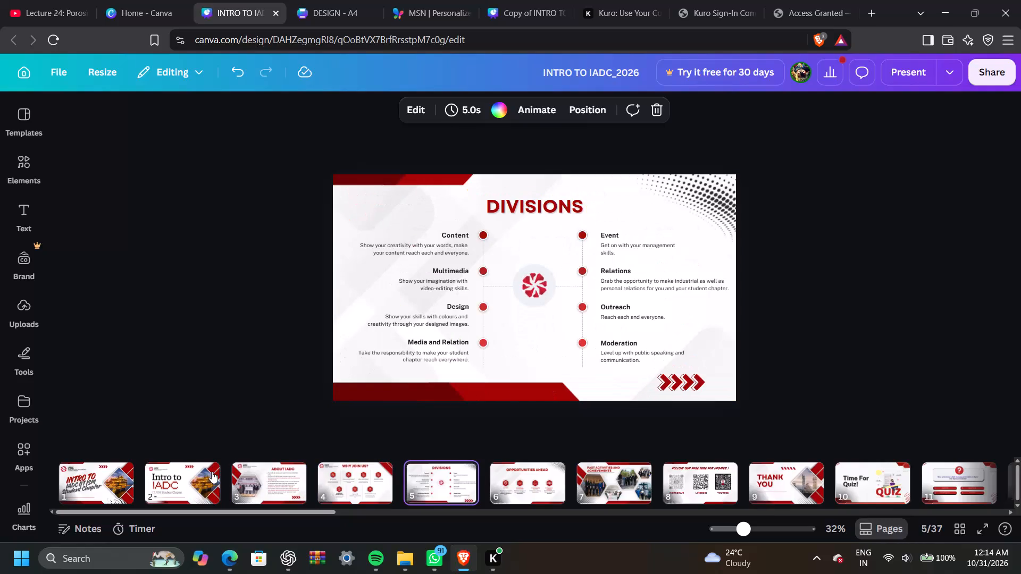
{"action": "key", "text": "Right"}
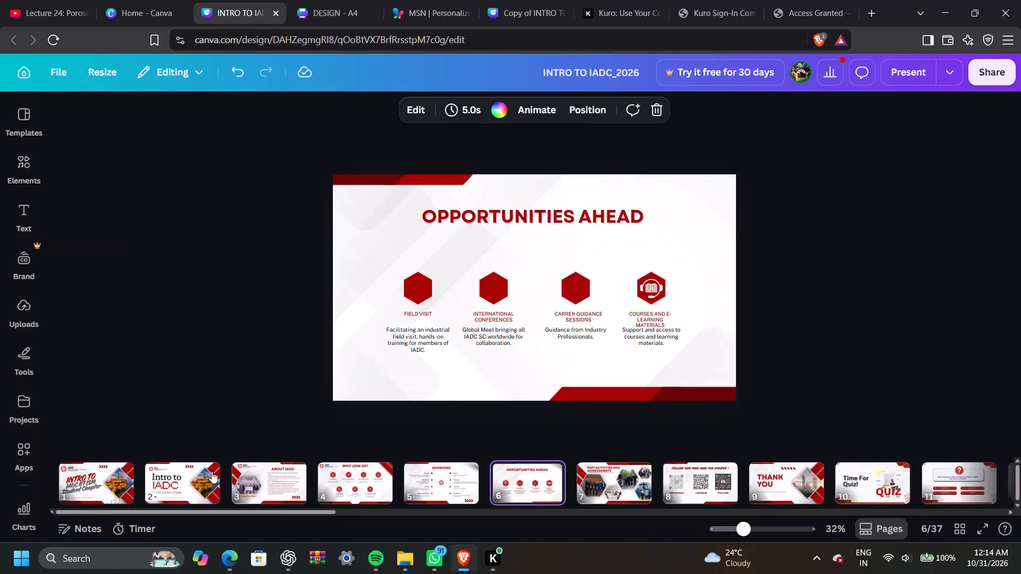
{"action": "key", "text": "Right"}
{"action": "key", "text": "Right"}
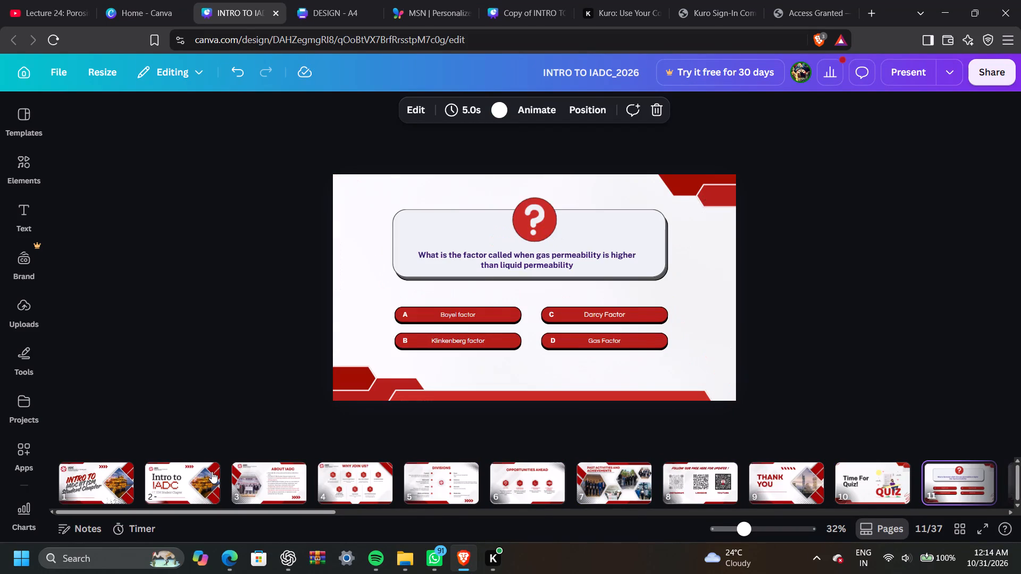
{"action": "key", "text": "Left"}
{"action": "key", "text": "Left"}
{"action": "key", "text": "Left"}
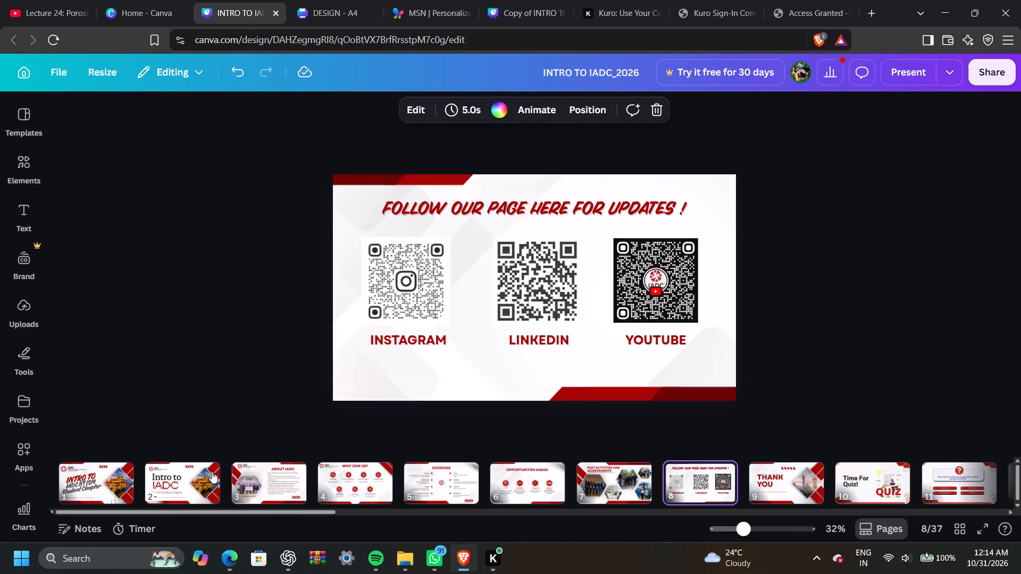
{"action": "key", "text": "Left"}
{"action": "key", "text": "Left"}
{"action": "key", "text": "Left"}
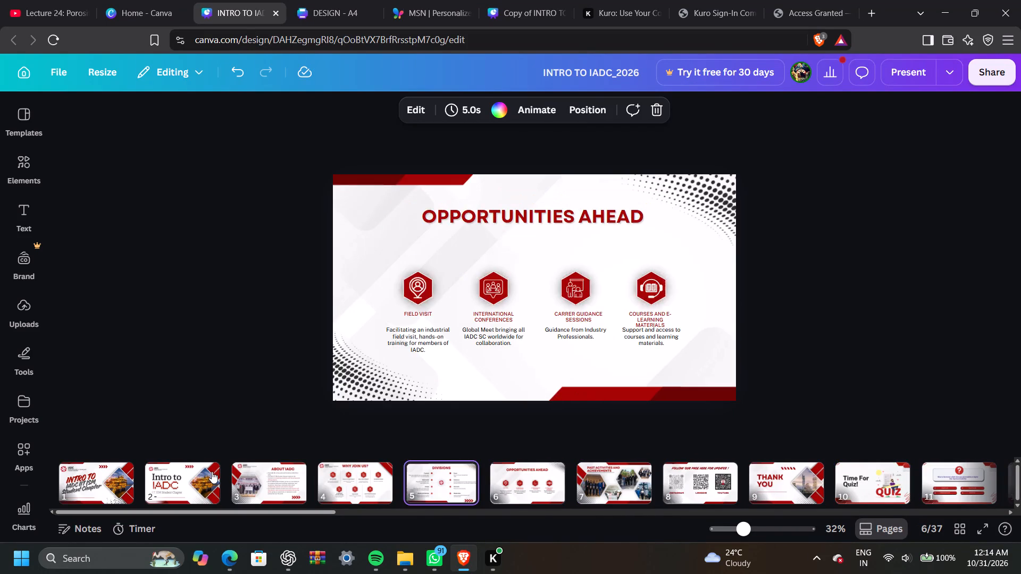
{"action": "key", "text": "Left"}
{"action": "key", "text": "Left"}
{"action": "key", "text": "Left"}
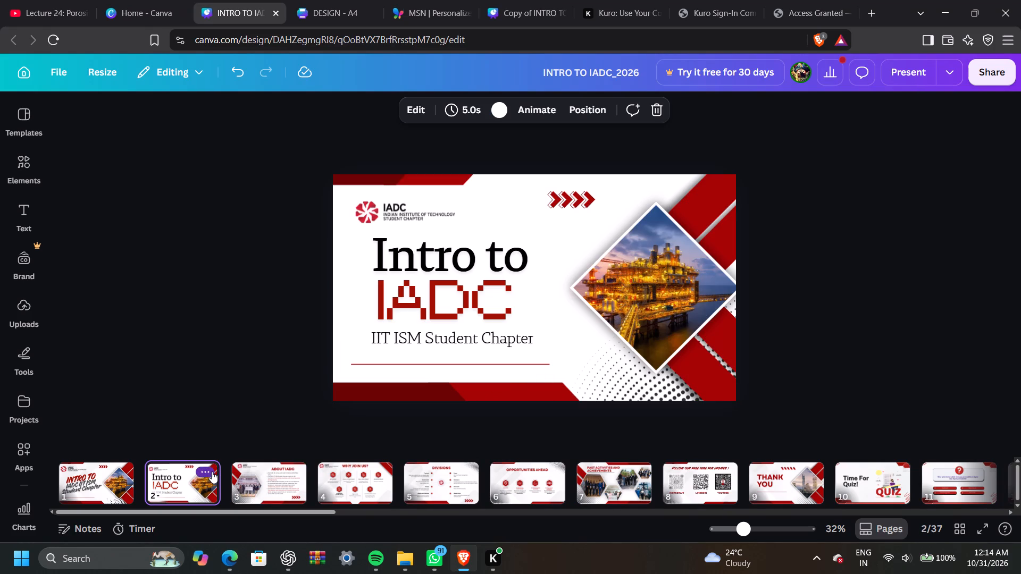
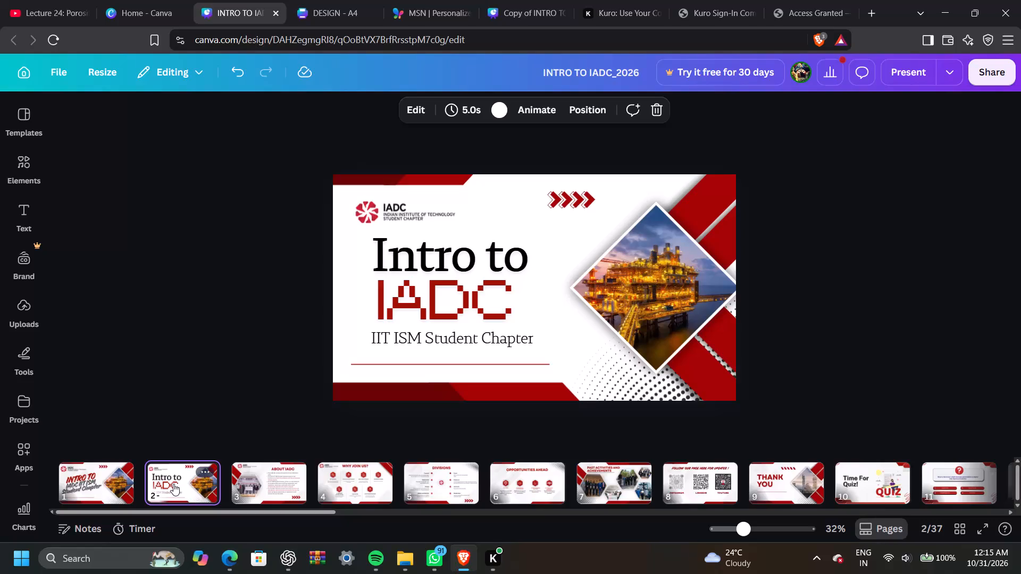
View the Intro to IADC title slide on page 2 and the alternative title slide design on page 1.
{"action": "left_click", "coordinate": [173, 484]}
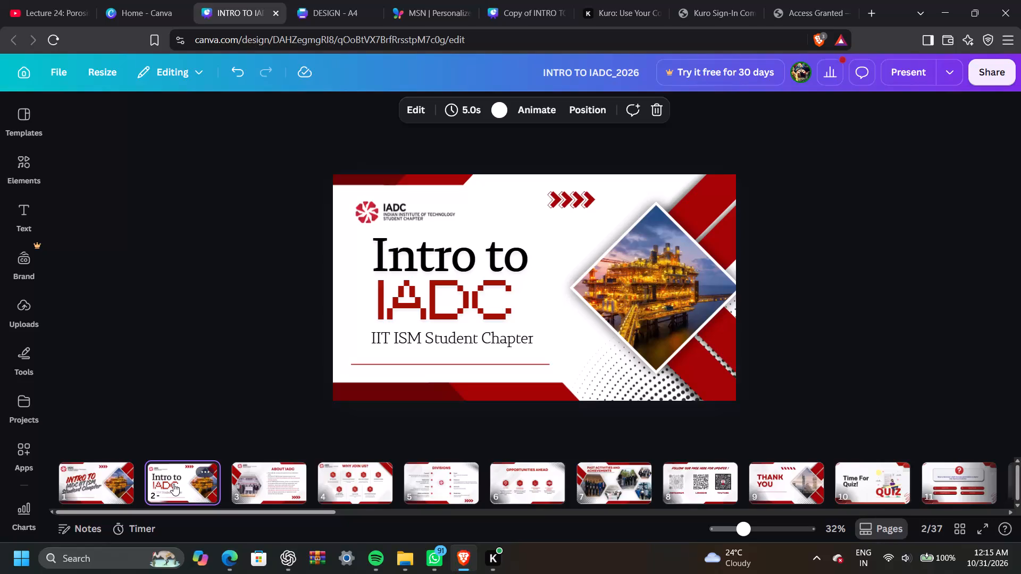
{"action": "left_click", "coordinate": [173, 484]}
{"action": "left_click", "coordinate": [111, 478]}
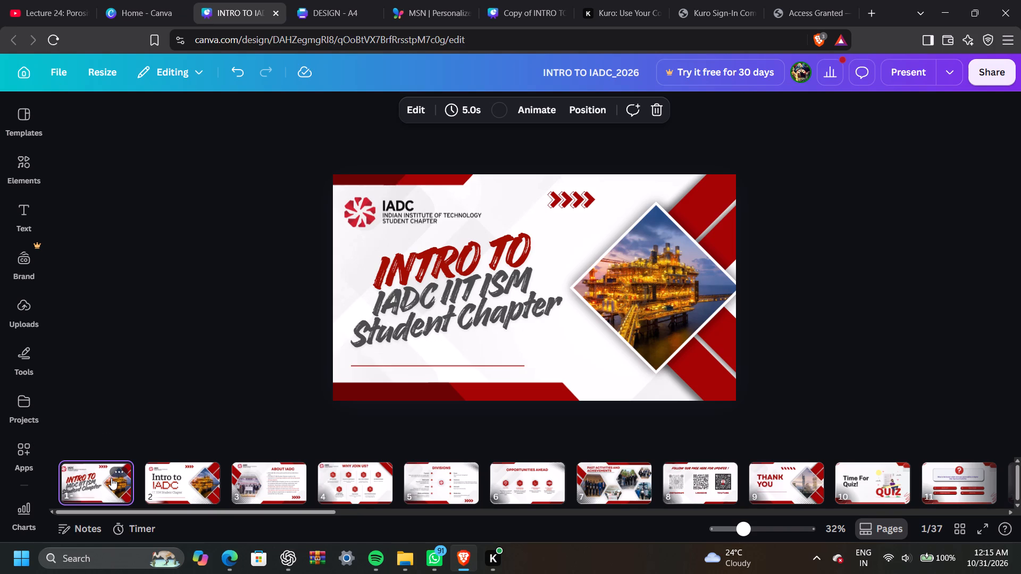
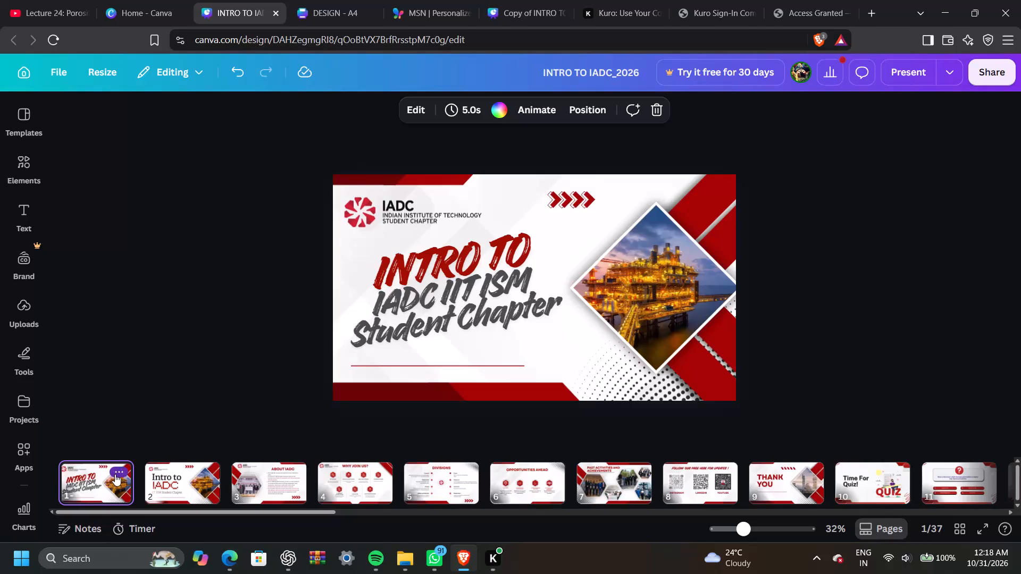
Duplicate the title slide on page 1 and delete the grouped "INTRO TO IADC IIT ISM Student Chapter" text from the copy.
{"action": "left_click", "coordinate": [115, 474]}
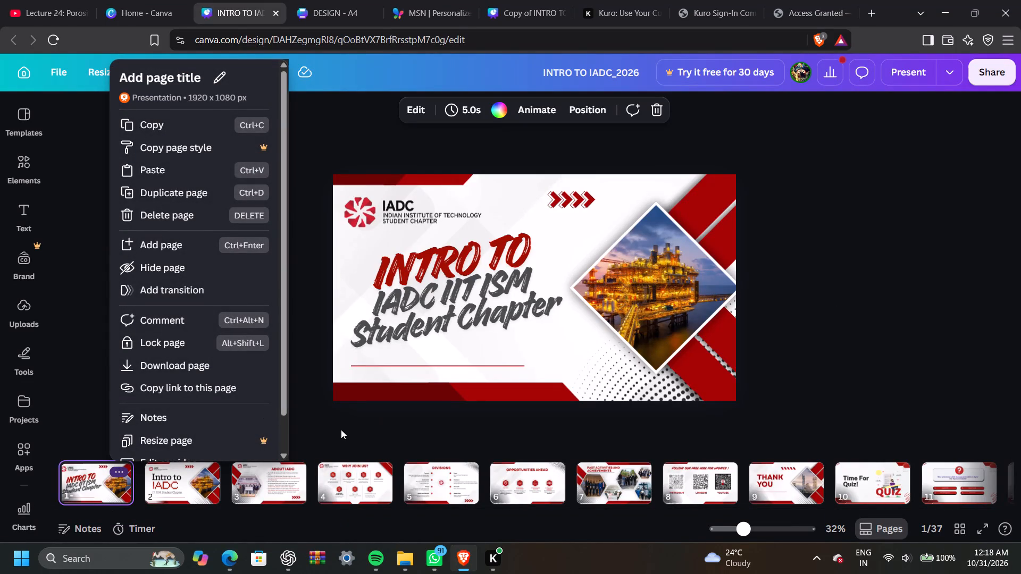
{"action": "left_click", "coordinate": [207, 192]}
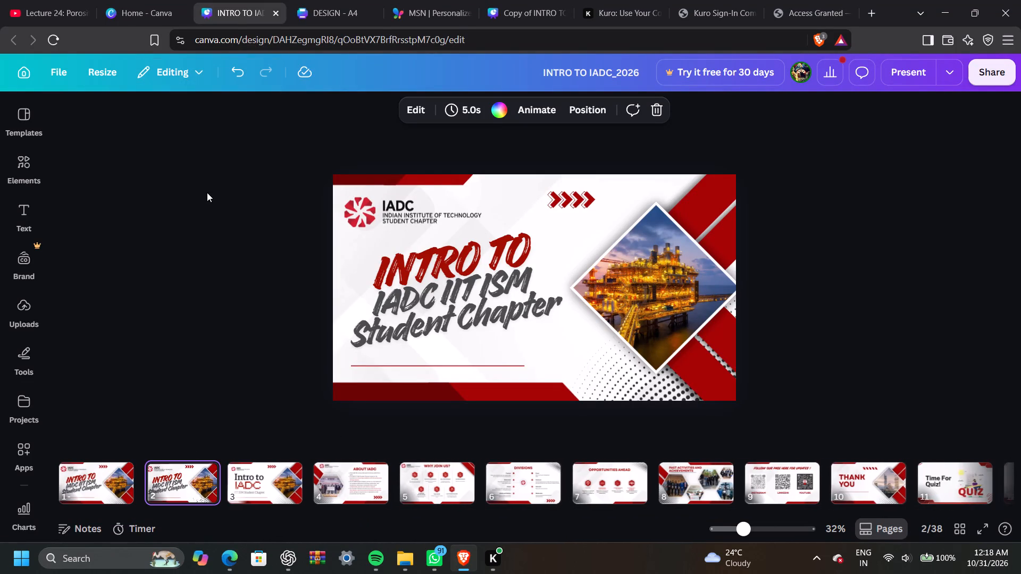
{"action": "left_click", "coordinate": [504, 273]}
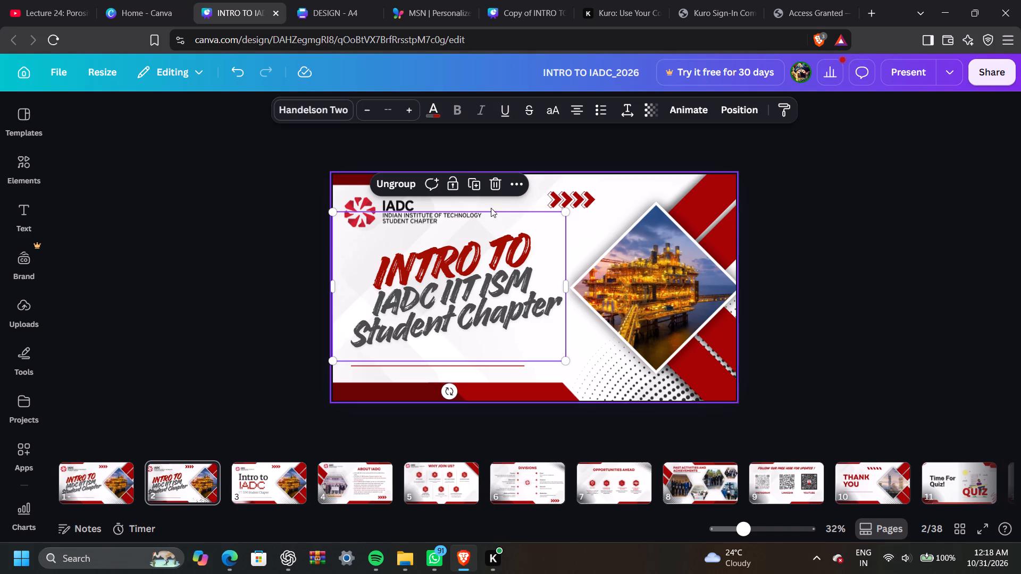
{"action": "left_click", "coordinate": [495, 185]}
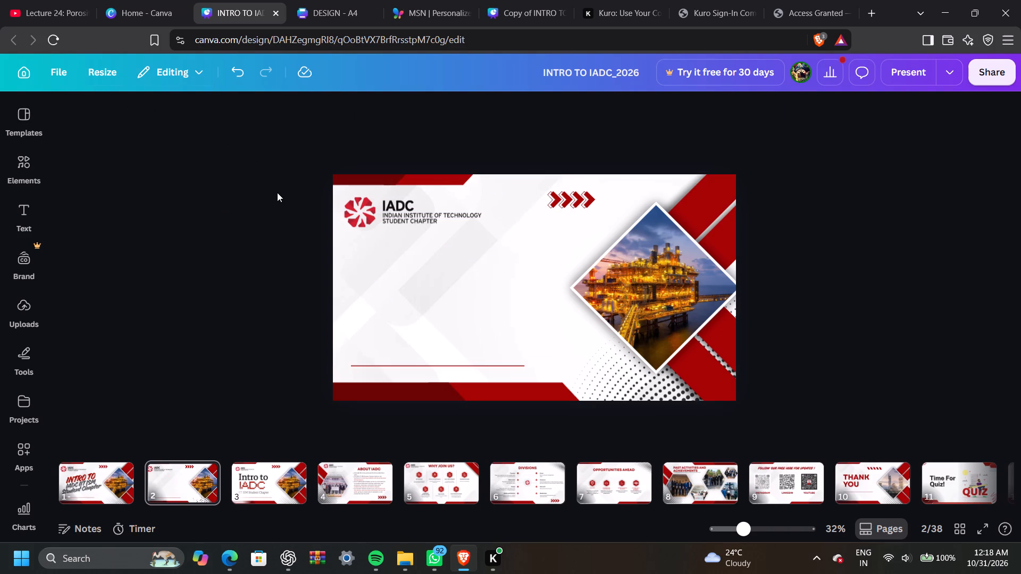
Add a new text box to the duplicated title slide and set its font to Atlante Display from the Display font style.
{"action": "left_click", "coordinate": [18, 211]}
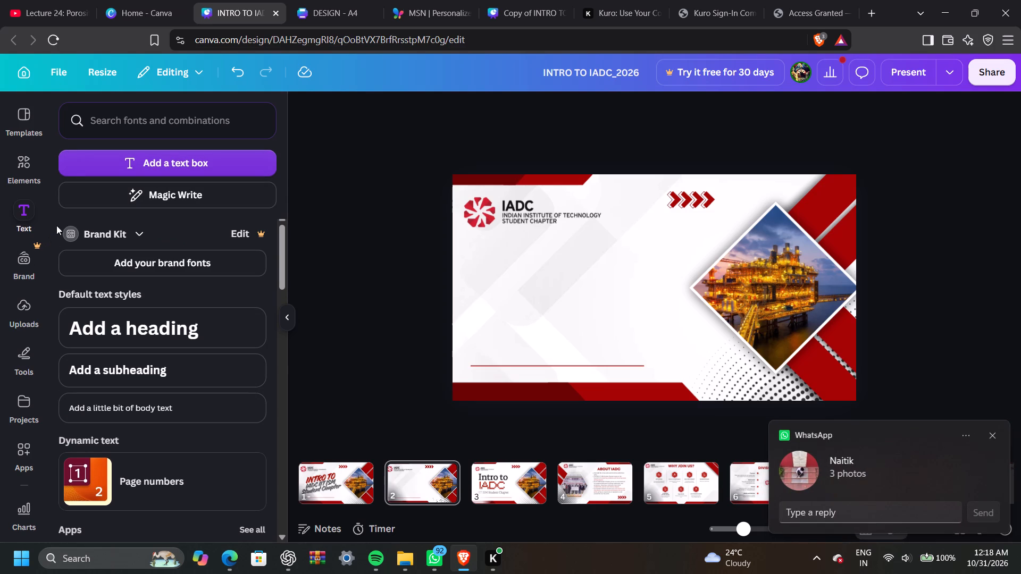
{"action": "left_click", "coordinate": [116, 167]}
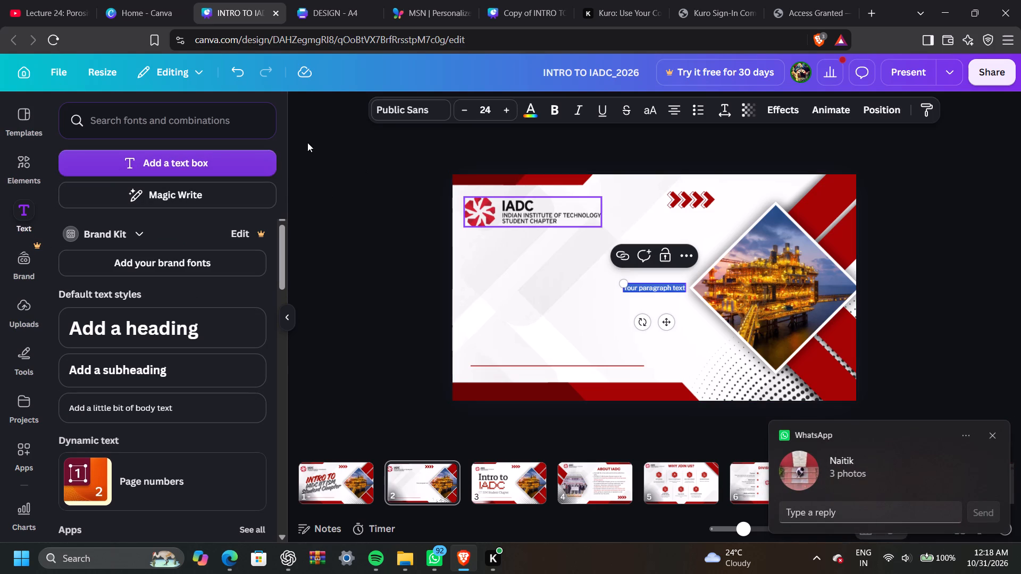
{"action": "left_click", "coordinate": [433, 108]}
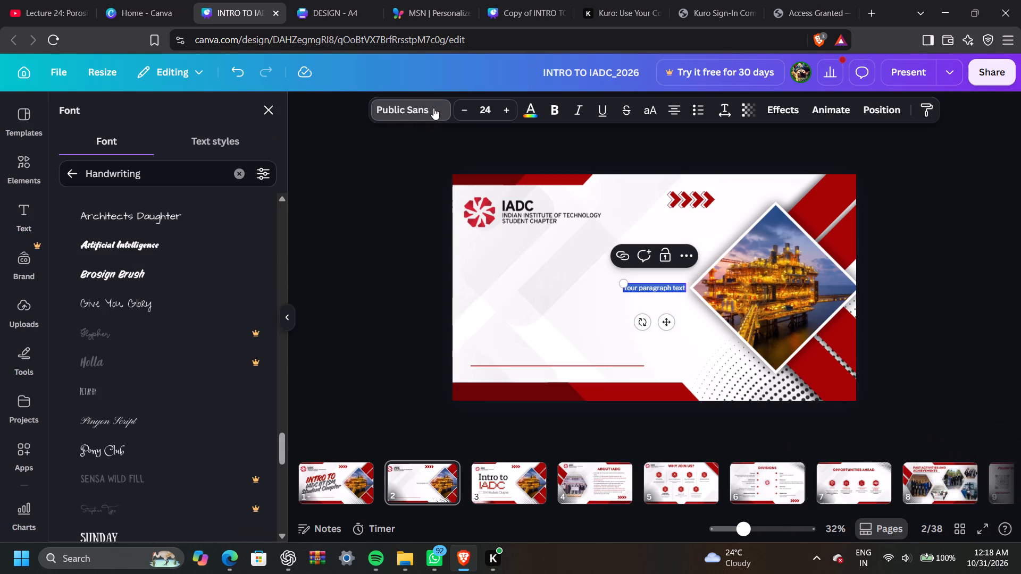
{"action": "left_click", "coordinate": [242, 176]}
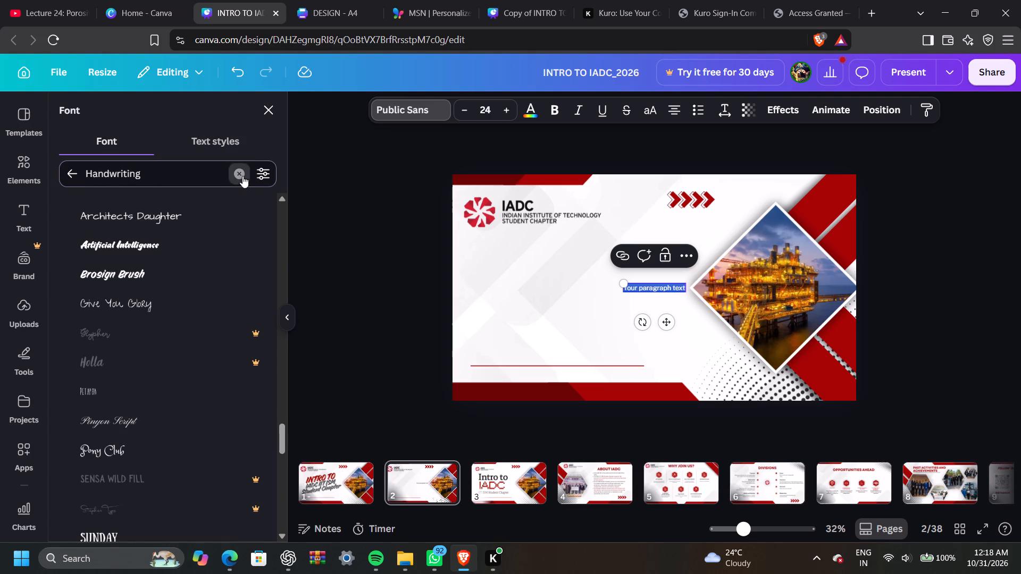
{"action": "left_click", "coordinate": [215, 208]}
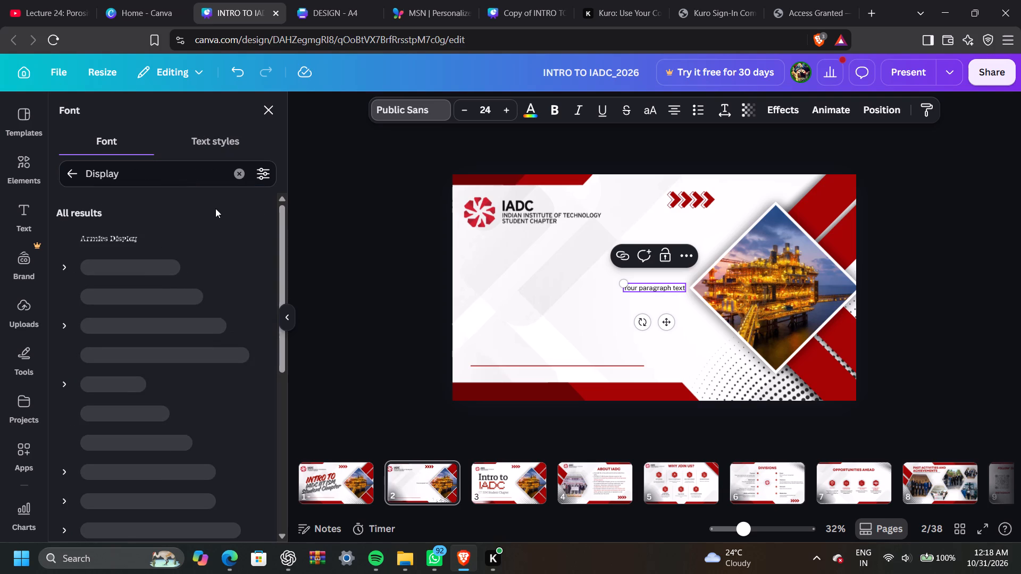
{"action": "left_click", "coordinate": [172, 280]}
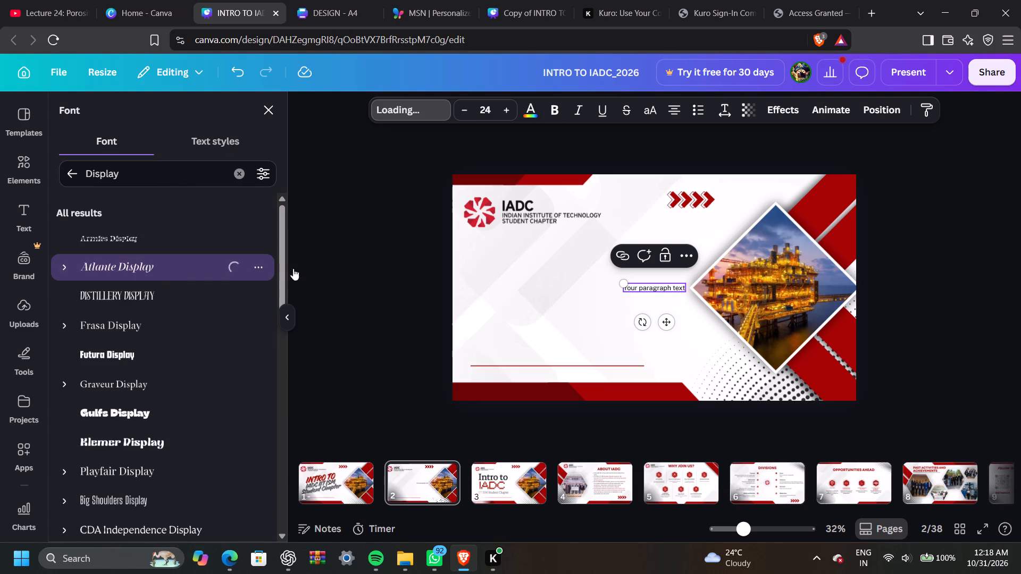
Enlarge the placeholder text on page 2 to a font size of about 91.4, spanning the area beside the rig photo.
{"action": "left_click_drag", "start_coordinate": [624, 283], "coordinate": [462, 239]}
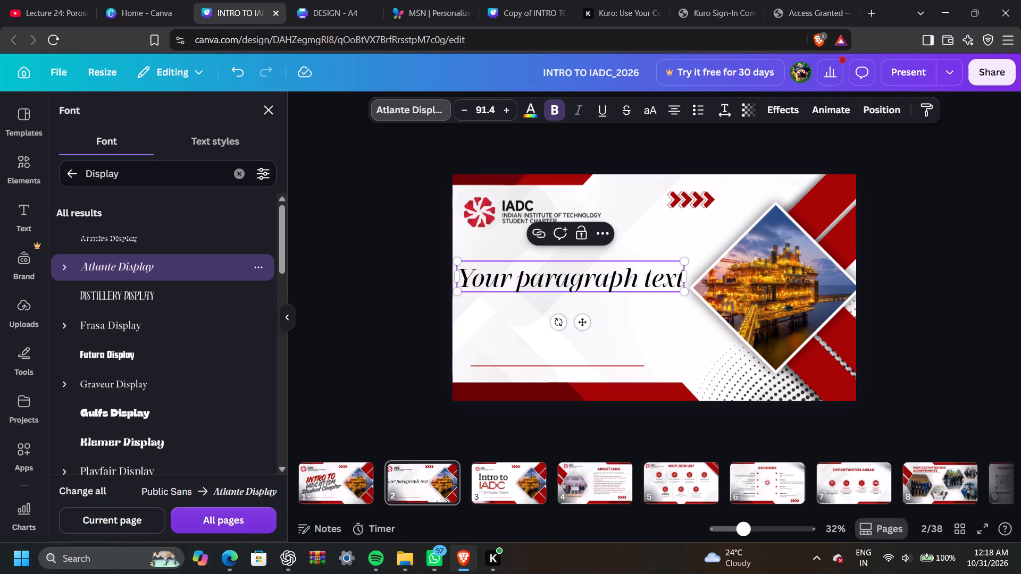
Replace the placeholder text on page 2 with "INTRO TO" and "IADC" on two lines.
{"action": "left_click", "coordinate": [551, 282]}
{"action": "double_click", "coordinate": [551, 282]}
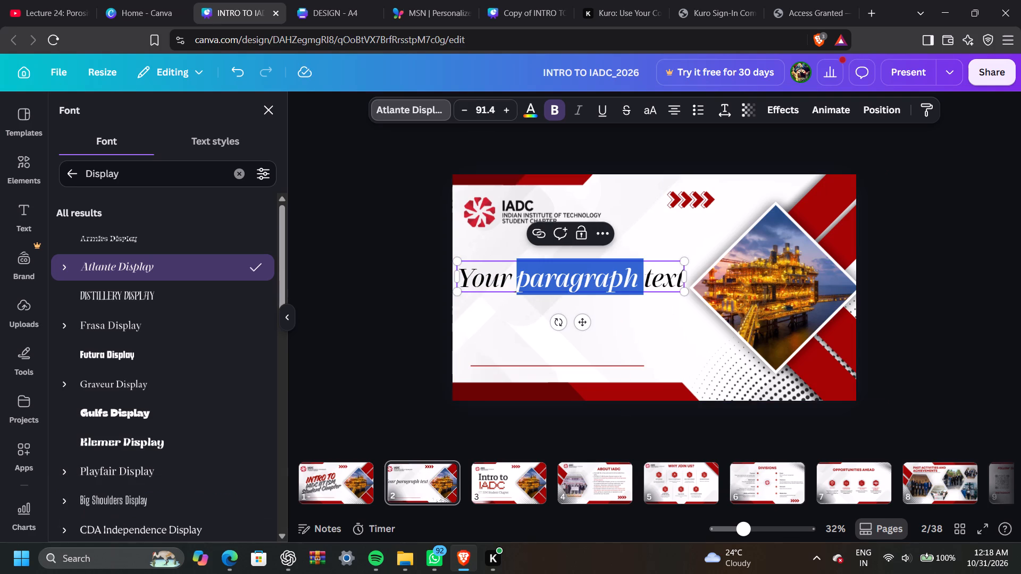
{"action": "left_click_drag", "start_coordinate": [675, 277], "coordinate": [458, 289]}
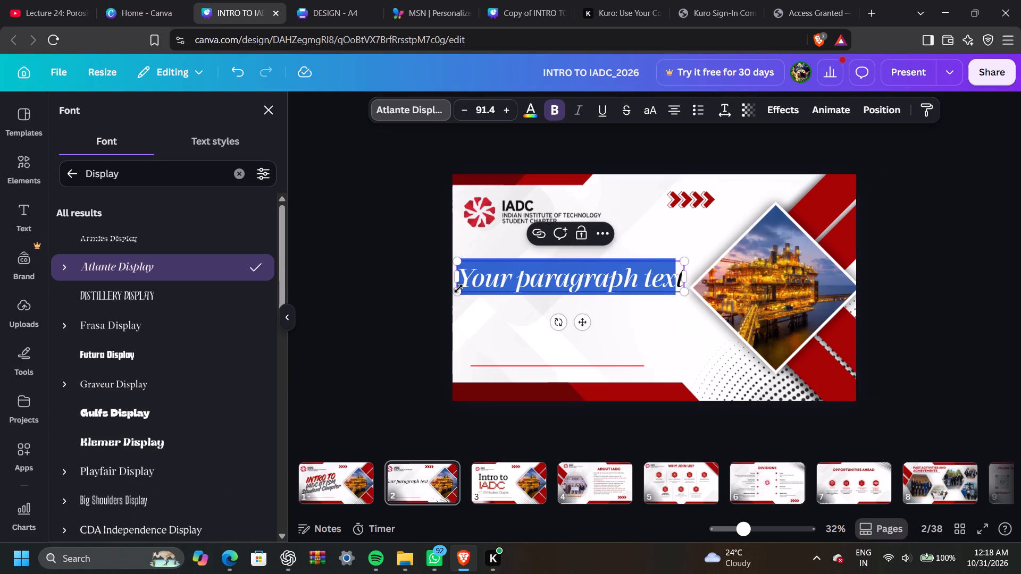
{"action": "left_click_drag", "start_coordinate": [458, 289], "coordinate": [458, 289]}
{"action": "key", "text": "BackSpace"}
{"action": "key", "text": "Right"}
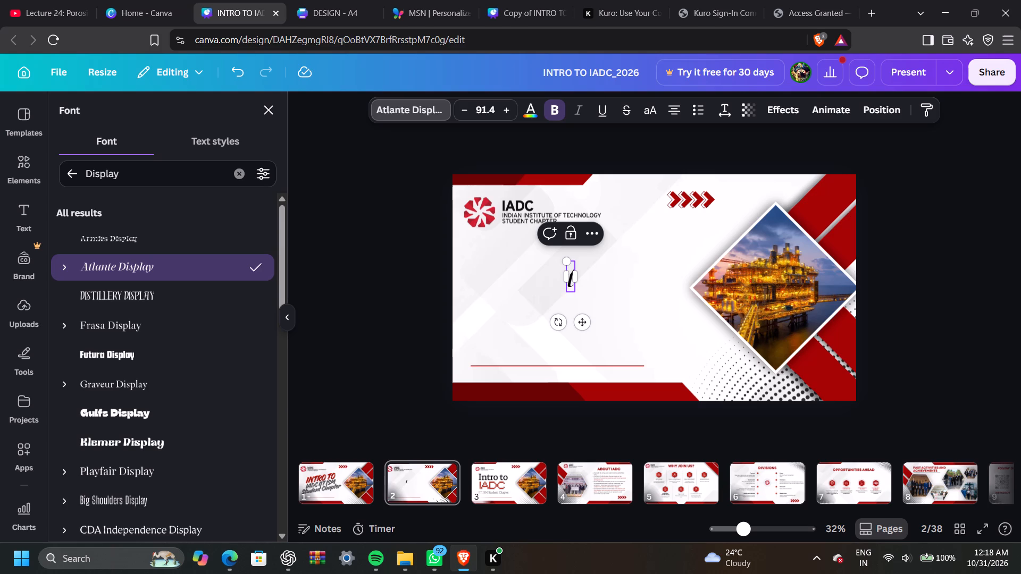
{"action": "key", "text": "BackSpace"}
{"action": "type", "text": "INTRO TO"}
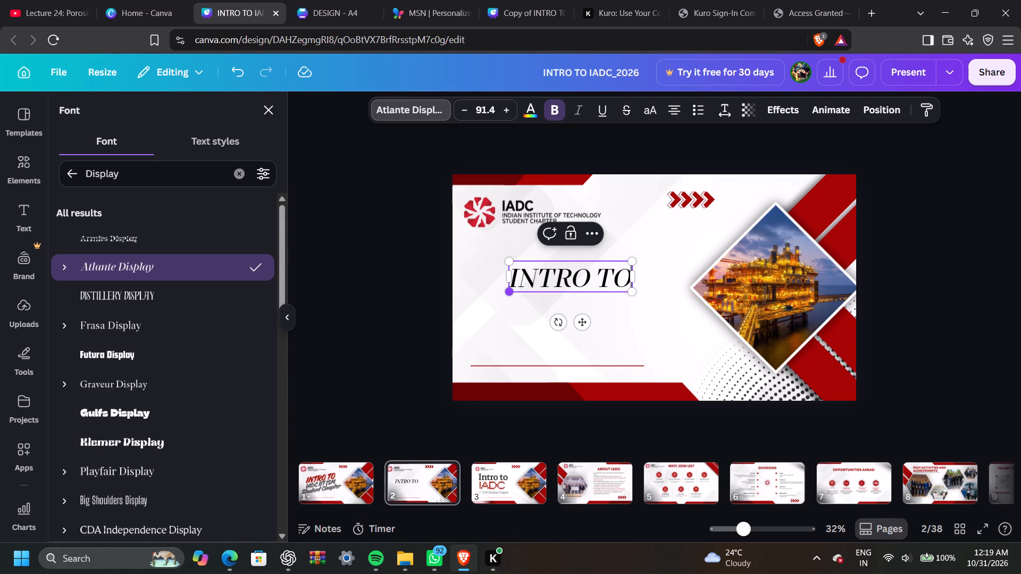
{"action": "key", "text": "Return"}
{"action": "type", "text": "IADC"}
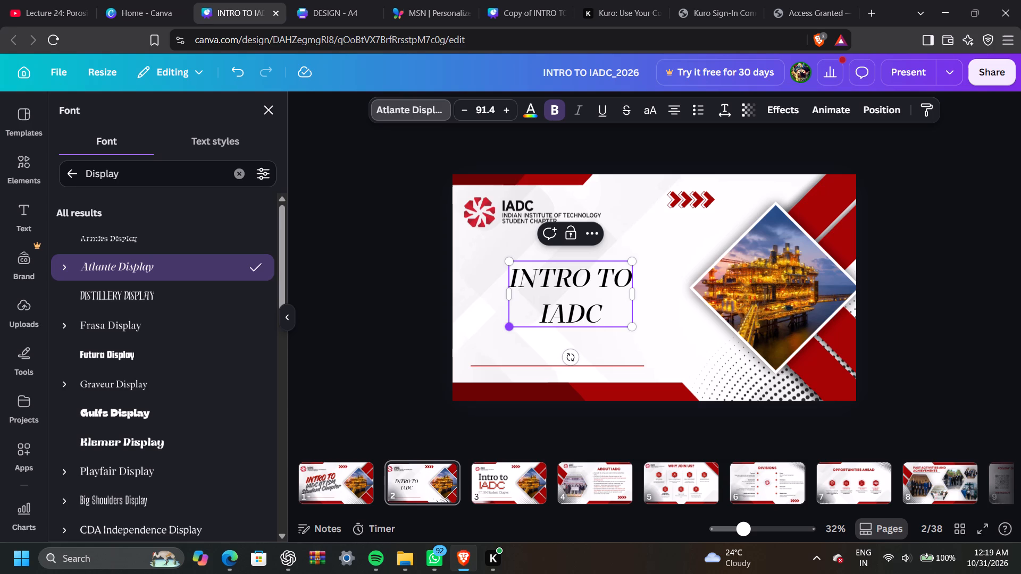
{"action": "key", "text": "shift+parenleft"}
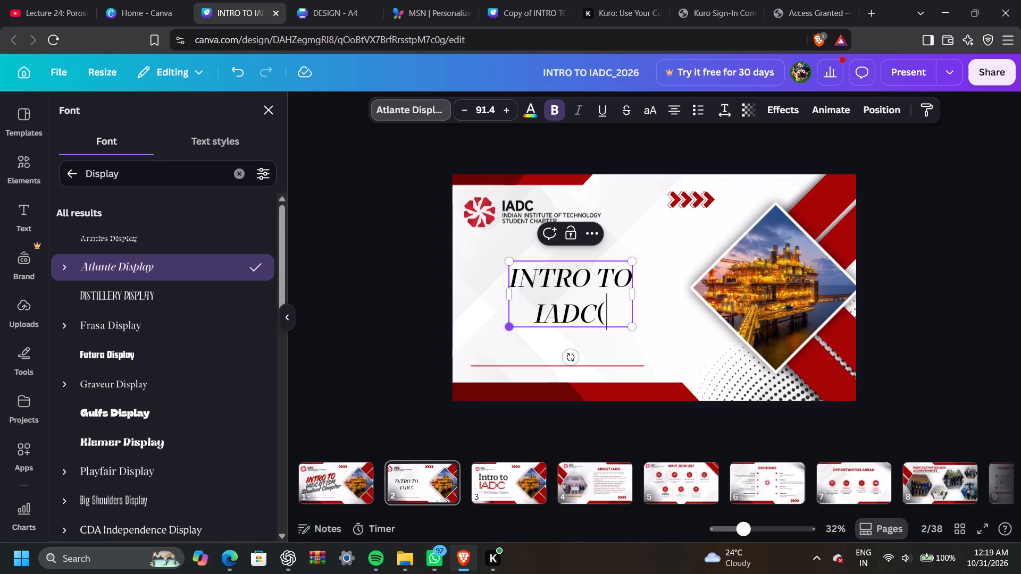
{"action": "key", "text": "Left"}
{"action": "key", "text": "Right"}
{"action": "key", "text": "BackSpace"}
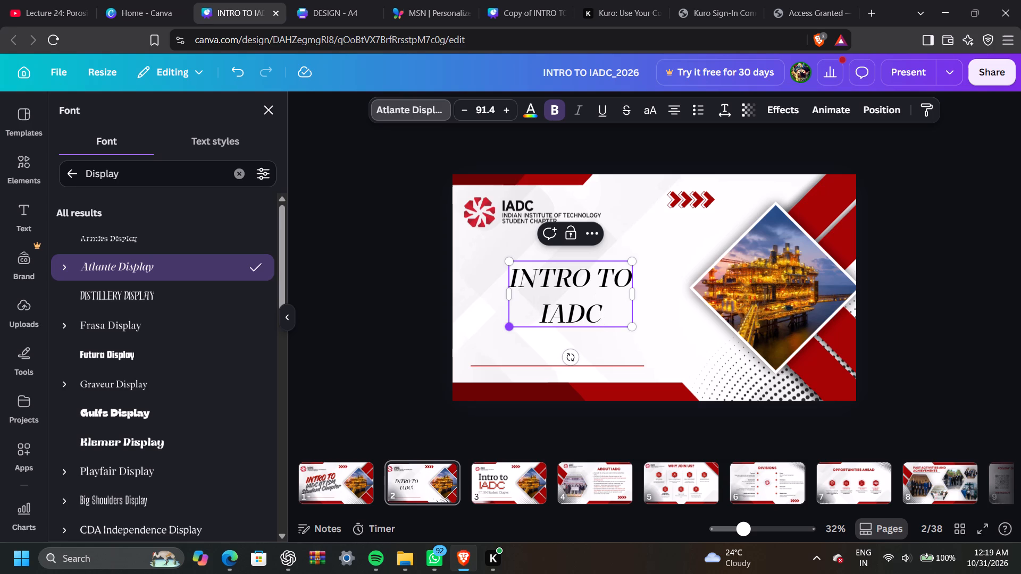
Extend the title after "IADC" with "IIT (ISM) STUDENT CHAPTER".
{"action": "key", "text": "space"}
{"action": "type", "text": "IIT"}
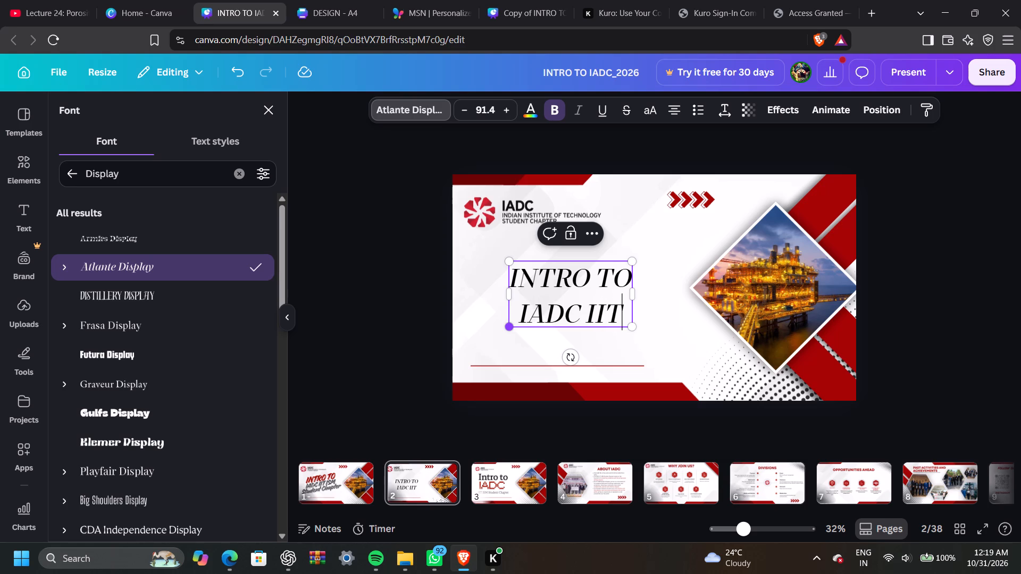
{"action": "key", "text": "space"}
{"action": "type", "text": "IS"}
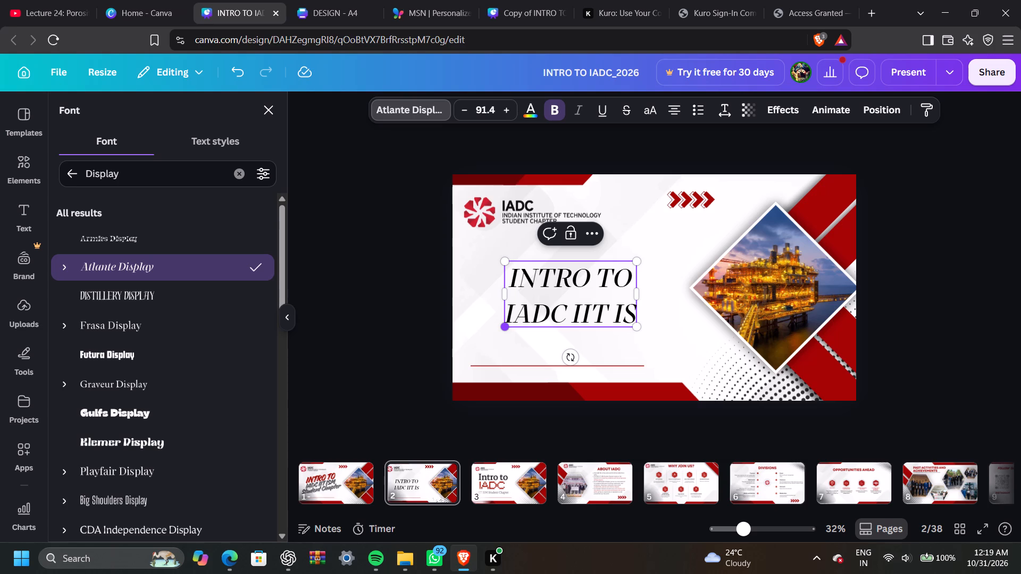
{"action": "key", "text": "Left"}
{"action": "key", "text": "Right"}
{"action": "key", "text": "BackSpace"}
{"action": "key", "text": "BackSpace"}
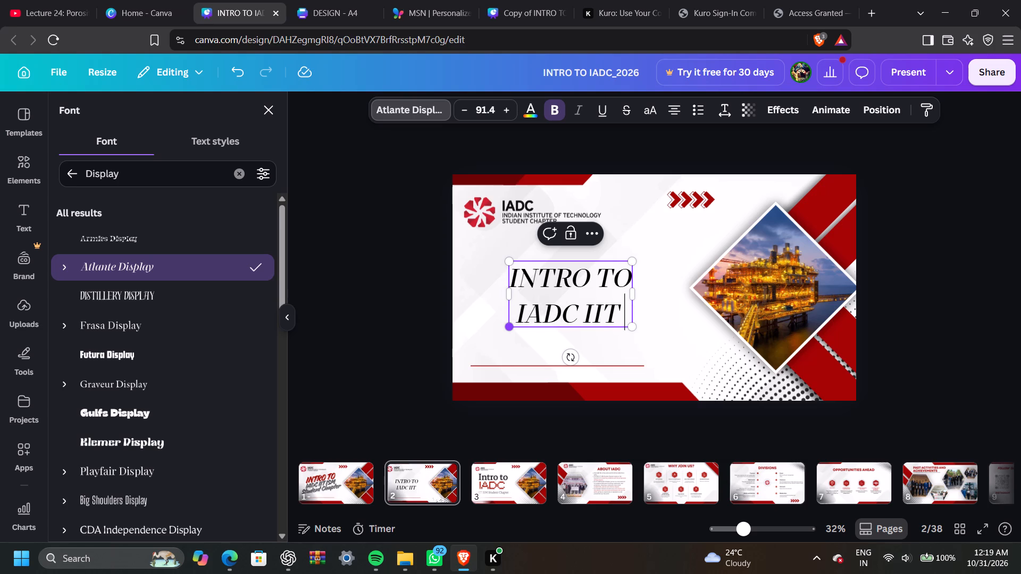
{"action": "key", "text": "shift+parenleft"}
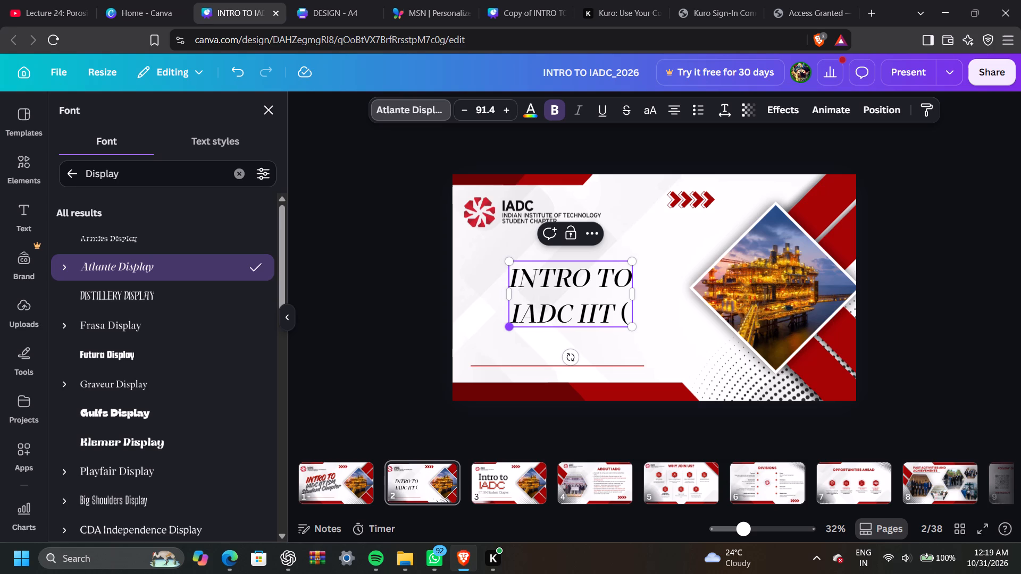
{"action": "type", "text": "ISAM"}
{"action": "key", "text": "BackSpace"}
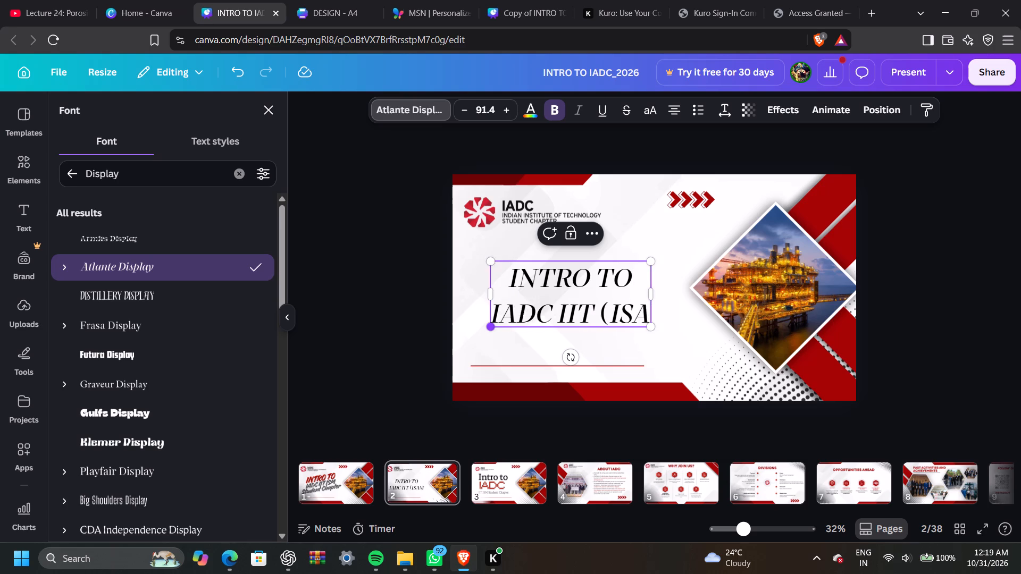
{"action": "key", "text": "BackSpace"}
{"action": "key", "text": "m"}
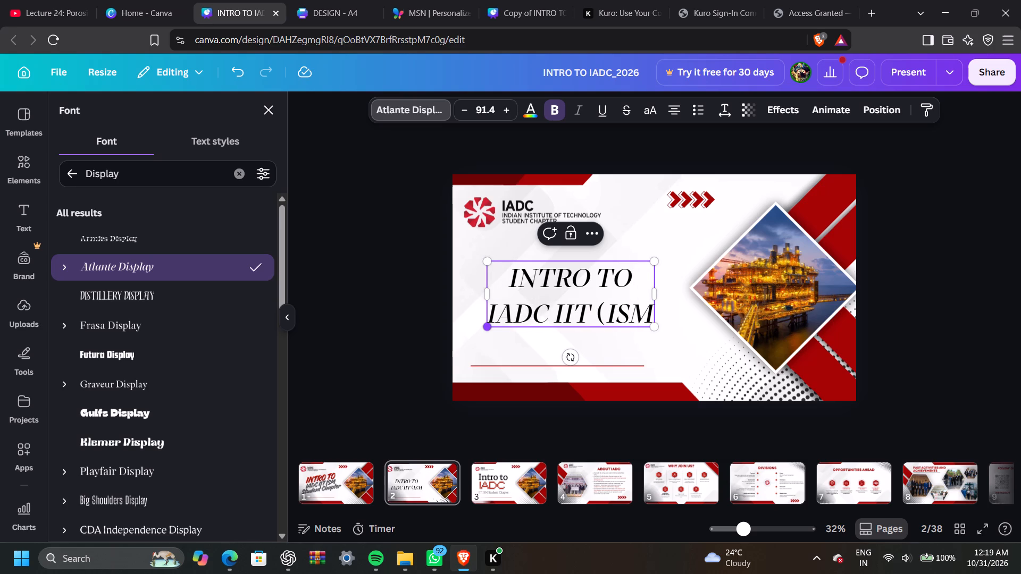
{"action": "type", "text": ")"}
{"action": "key", "text": "space"}
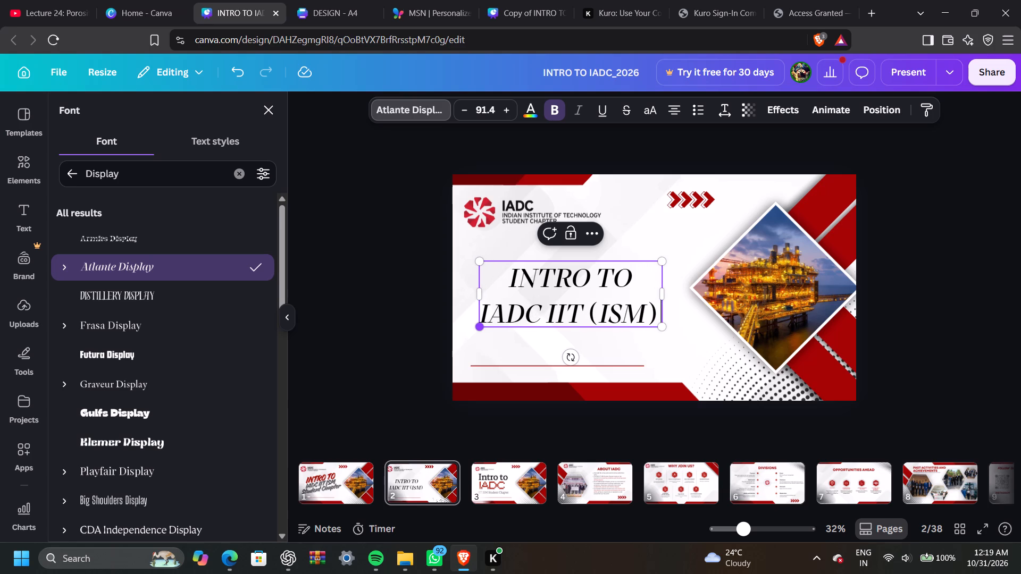
{"action": "type", "text": "STUDENT CHA"}
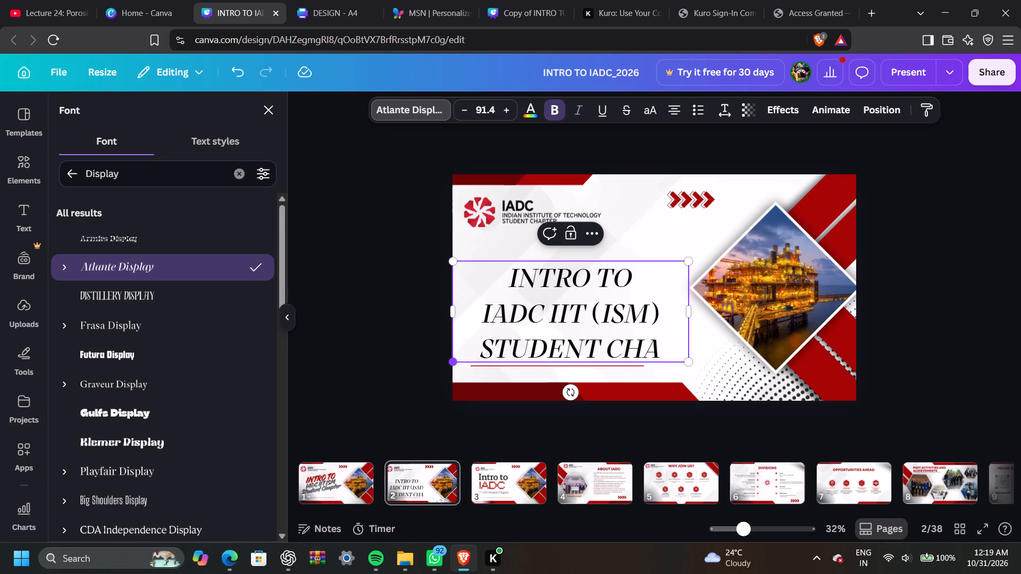
{"action": "type", "text": "PTER"}
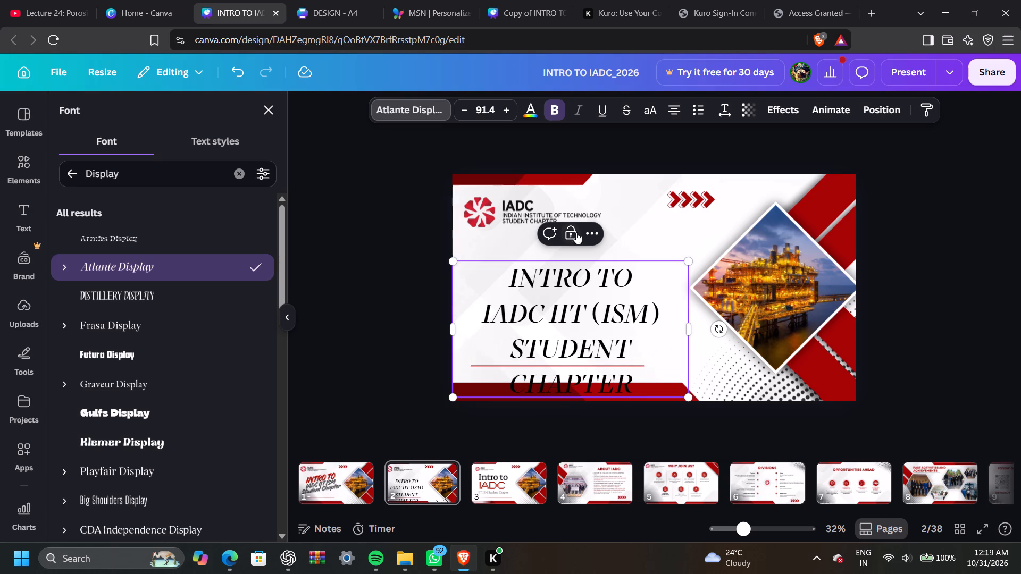
Widen the title's text box to about 1,306 so that "STUDENT CHAPTER" fits on one line.
{"action": "left_click_drag", "start_coordinate": [691, 330], "coordinate": [718, 324]}
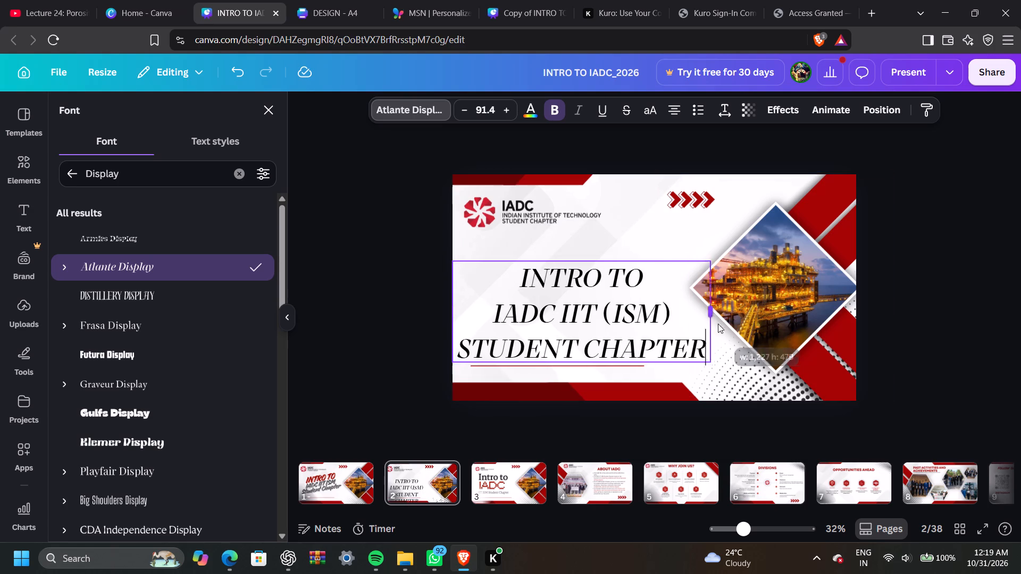
{"action": "left_click_drag", "start_coordinate": [718, 324], "coordinate": [730, 323]}
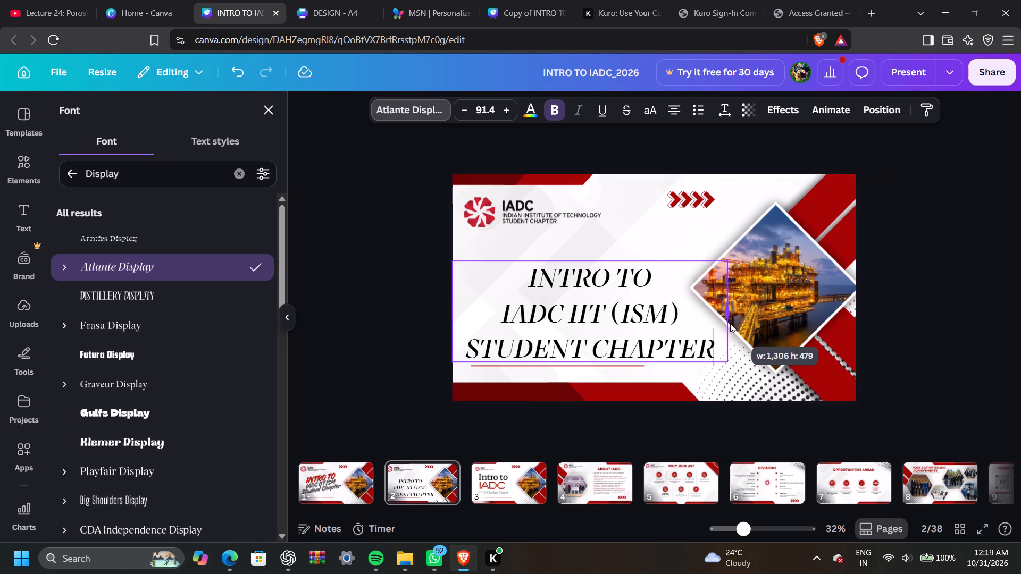
{"action": "left_click_drag", "start_coordinate": [730, 323], "coordinate": [730, 323]}
{"action": "left_click", "coordinate": [916, 252]}
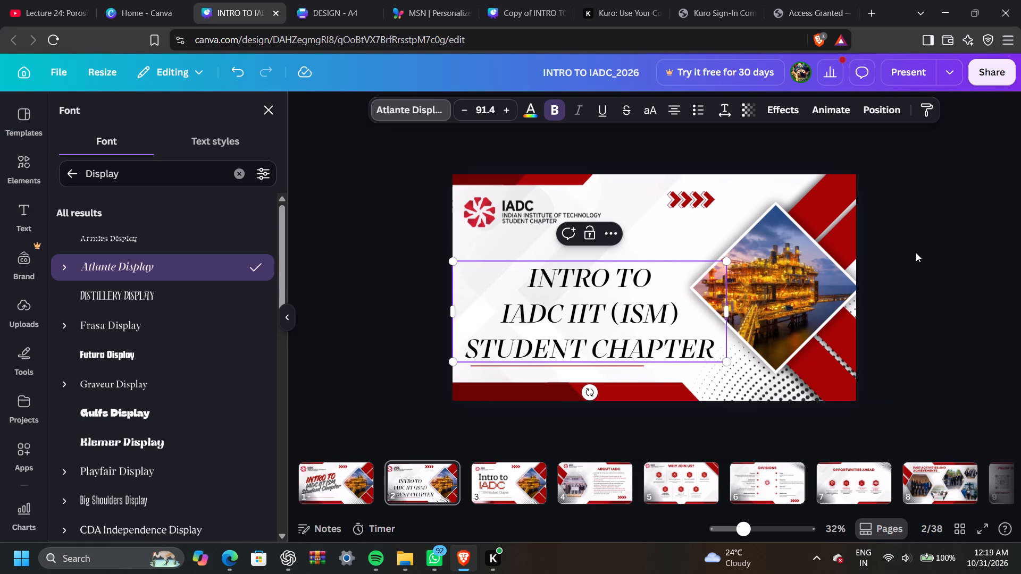
Move the title up and to the left so it sits above the thin red line.
{"action": "left_click", "coordinate": [292, 317]}
{"action": "left_click", "coordinate": [215, 314]}
{"action": "left_click_drag", "start_coordinate": [453, 311], "coordinate": [434, 293]}
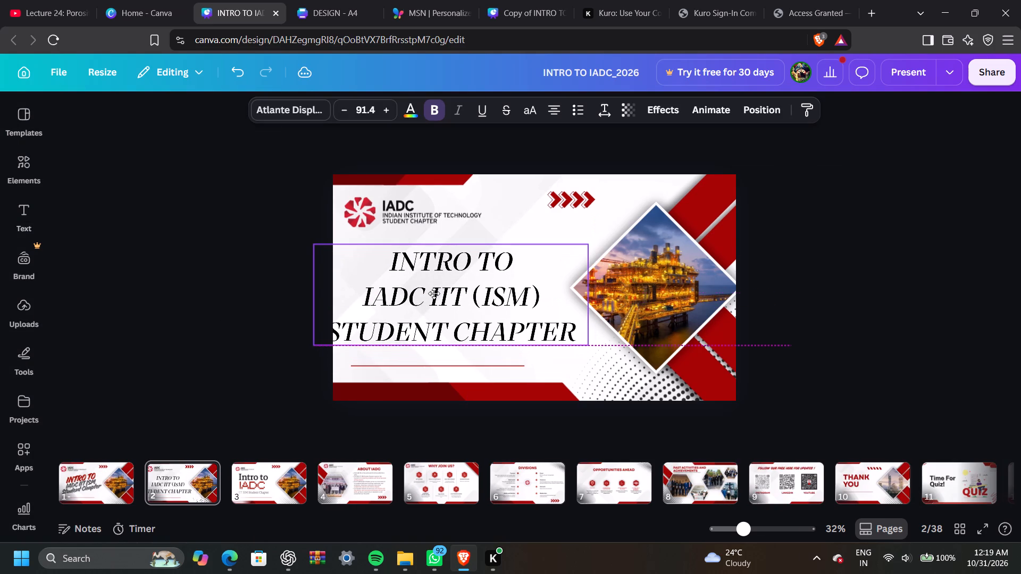
{"action": "left_click_drag", "start_coordinate": [434, 293], "coordinate": [433, 292]}
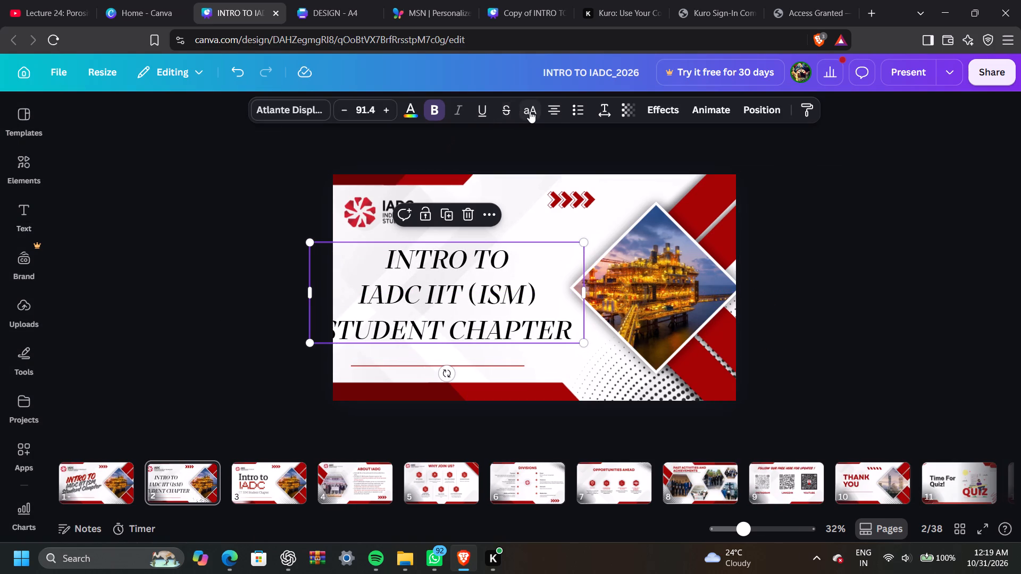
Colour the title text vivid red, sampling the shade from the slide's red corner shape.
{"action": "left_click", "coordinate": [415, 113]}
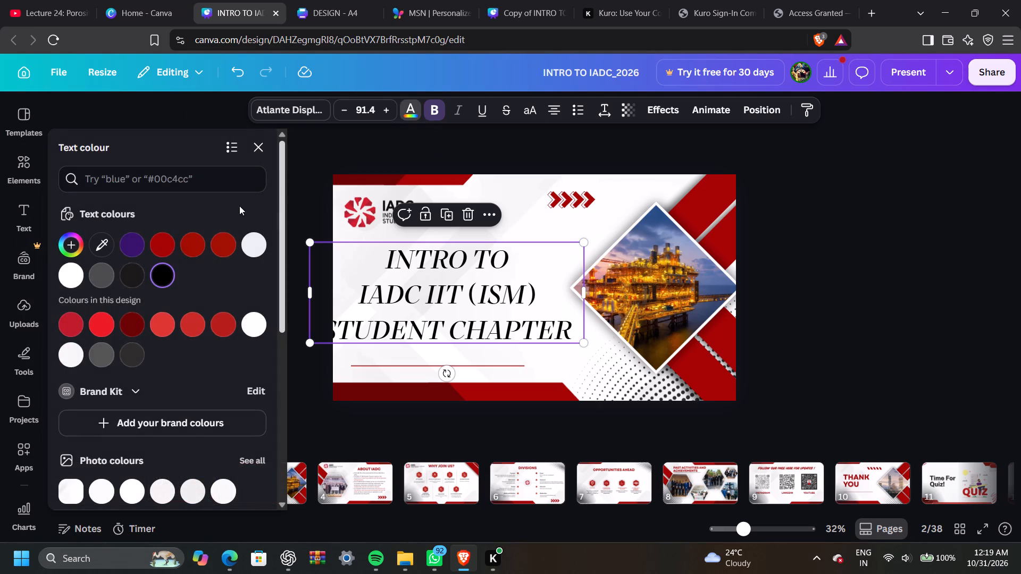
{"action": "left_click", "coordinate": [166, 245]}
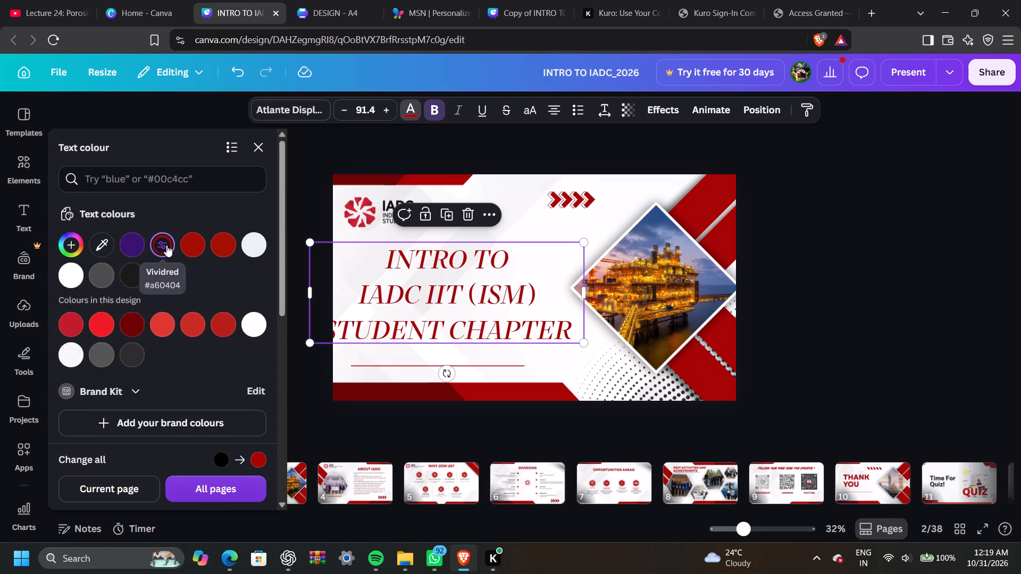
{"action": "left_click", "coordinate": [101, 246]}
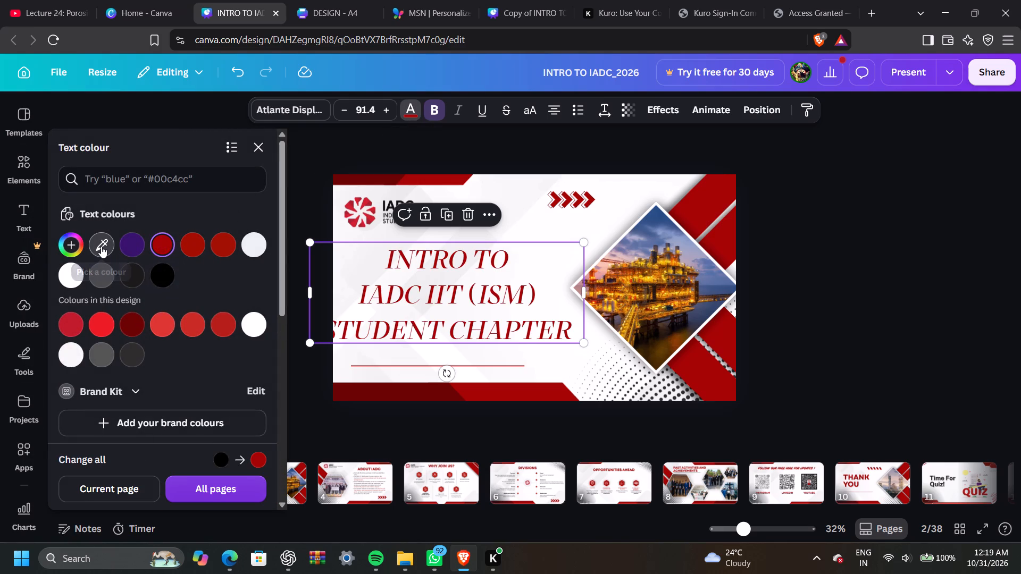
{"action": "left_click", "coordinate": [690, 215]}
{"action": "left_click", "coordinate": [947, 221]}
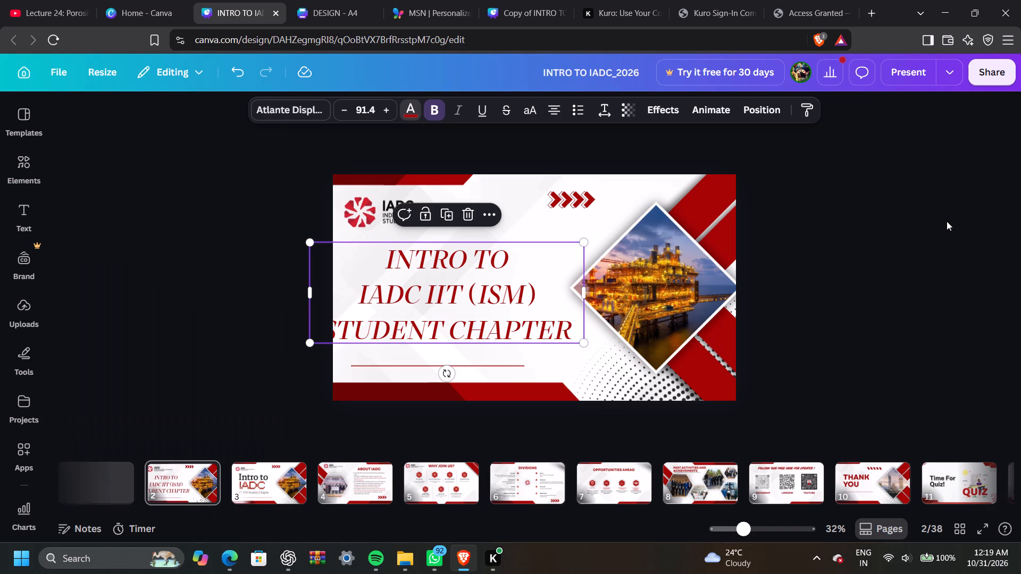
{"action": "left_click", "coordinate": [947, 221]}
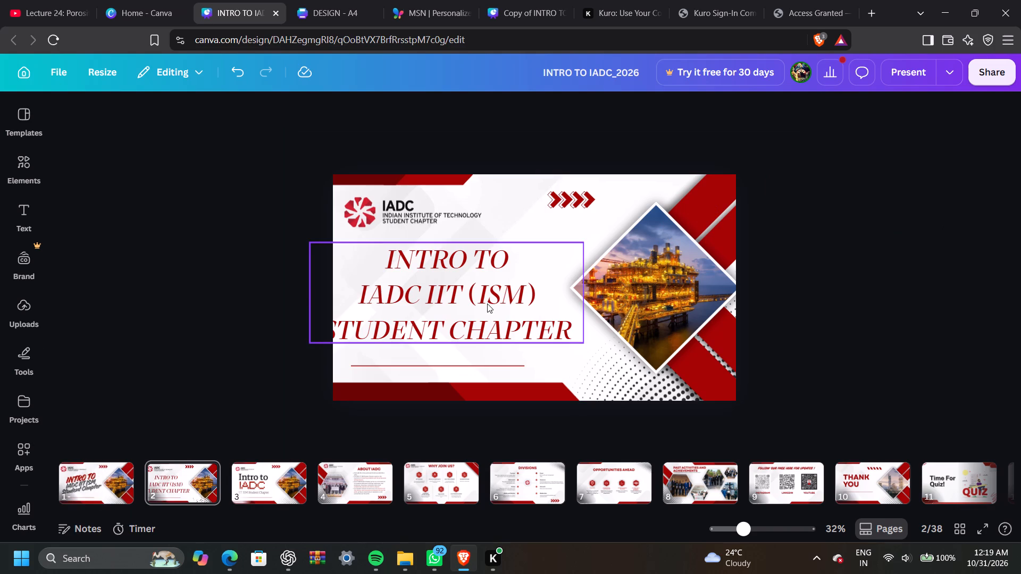
Shift the title right so its text lies fully on the slide, and reduce its font size to 90.4.
{"action": "left_click_drag", "start_coordinate": [487, 303], "coordinate": [500, 302]}
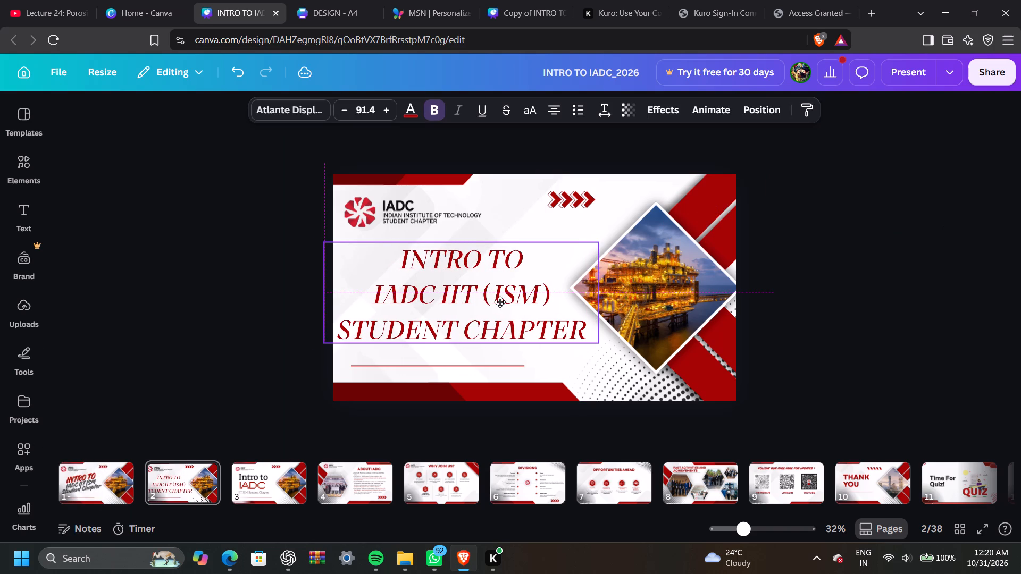
{"action": "left_click_drag", "start_coordinate": [500, 302], "coordinate": [500, 302]}
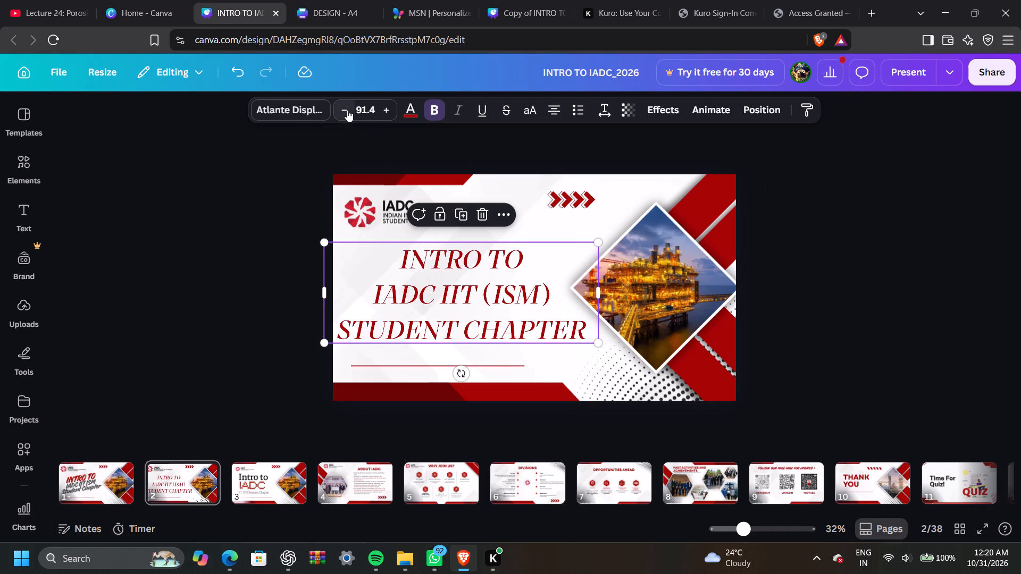
{"action": "left_click", "coordinate": [347, 110]}
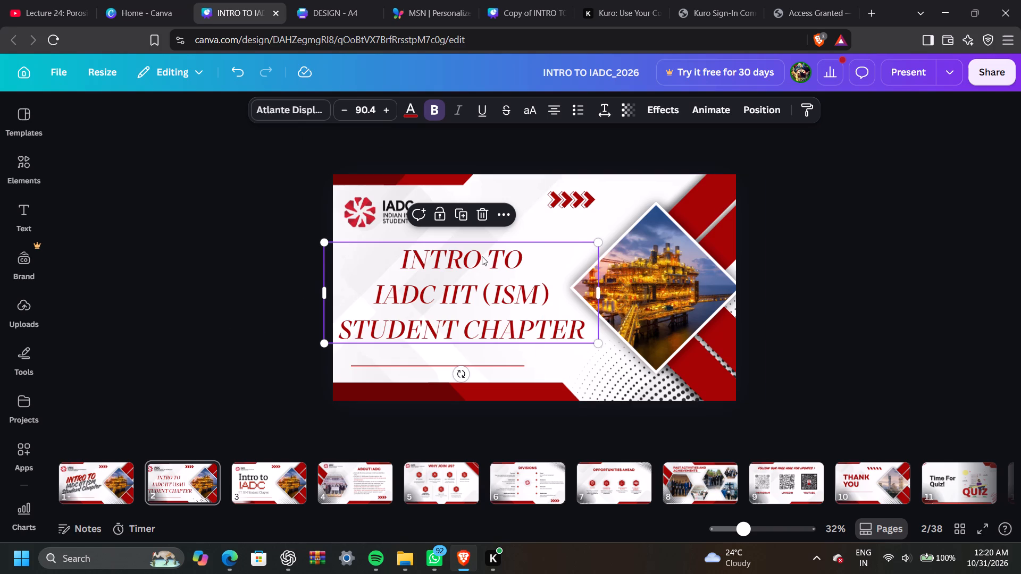
{"action": "left_click", "coordinate": [224, 328]}
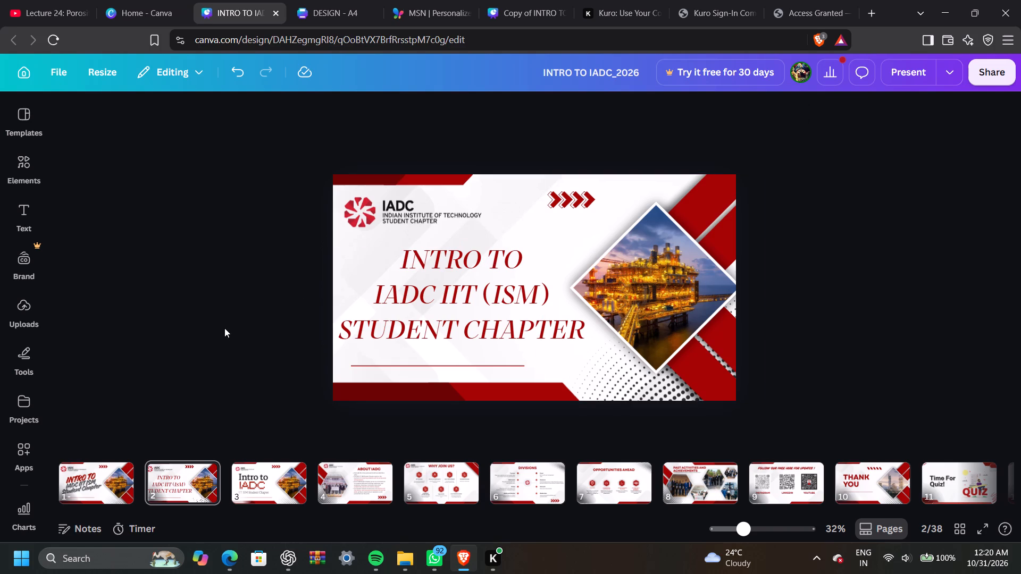
Recolour the title text dark grey.
{"action": "left_click", "coordinate": [461, 294]}
{"action": "left_click", "coordinate": [416, 107]}
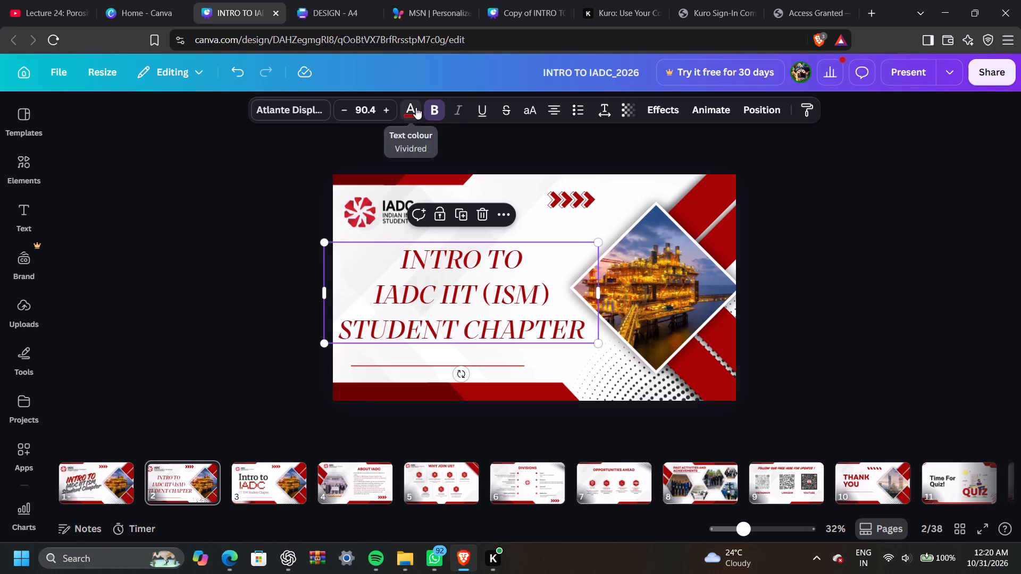
{"action": "left_click", "coordinate": [133, 274]}
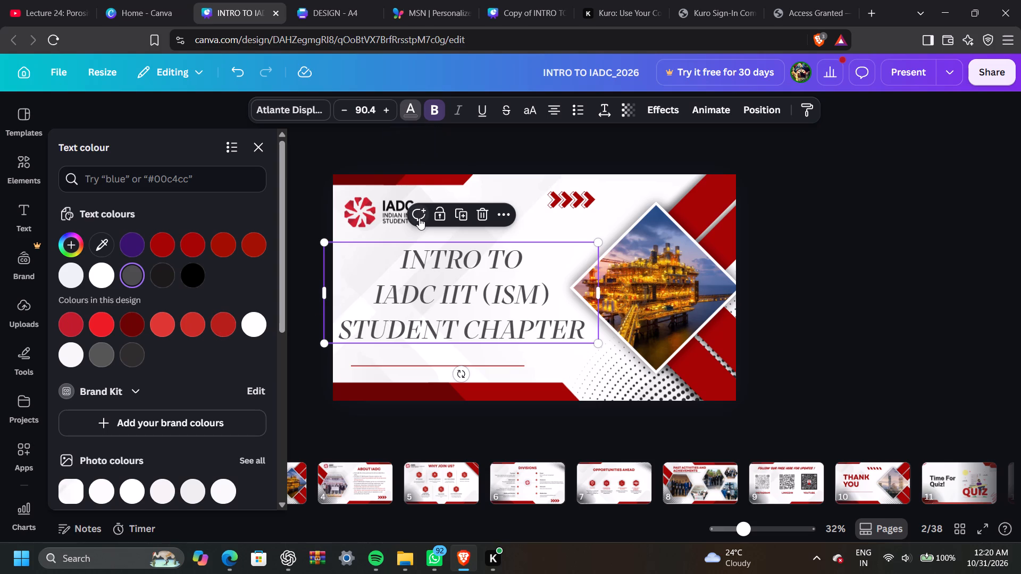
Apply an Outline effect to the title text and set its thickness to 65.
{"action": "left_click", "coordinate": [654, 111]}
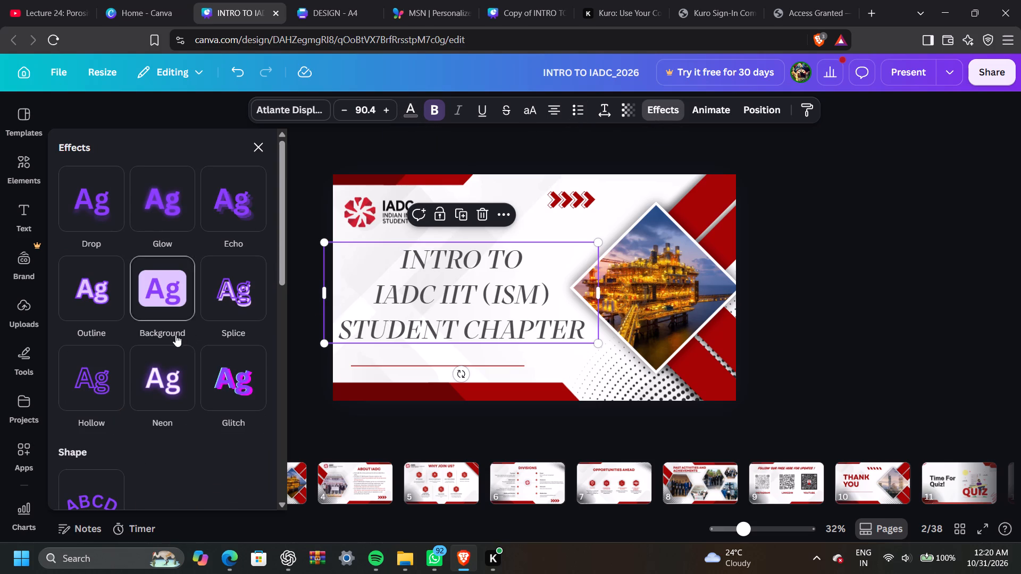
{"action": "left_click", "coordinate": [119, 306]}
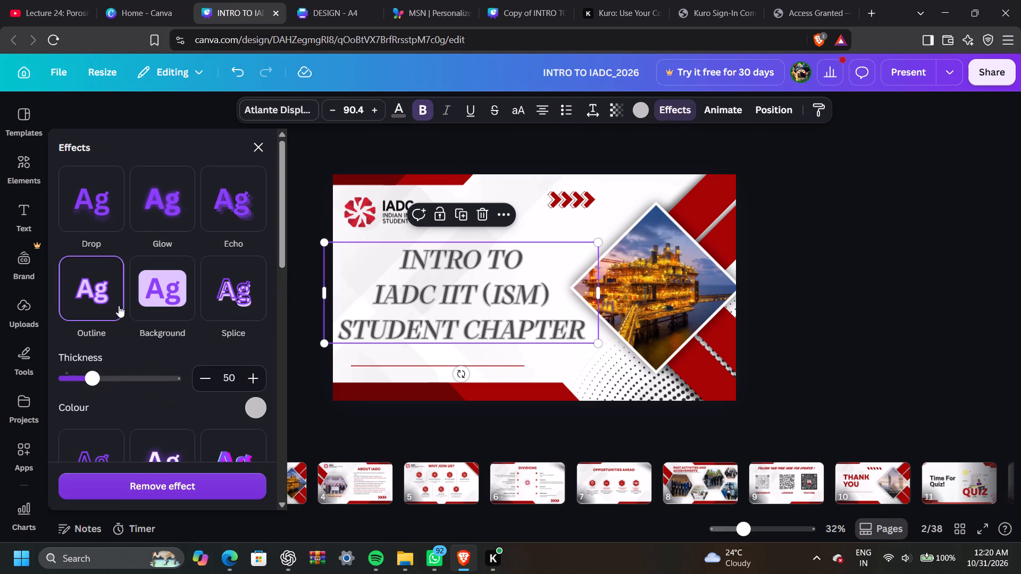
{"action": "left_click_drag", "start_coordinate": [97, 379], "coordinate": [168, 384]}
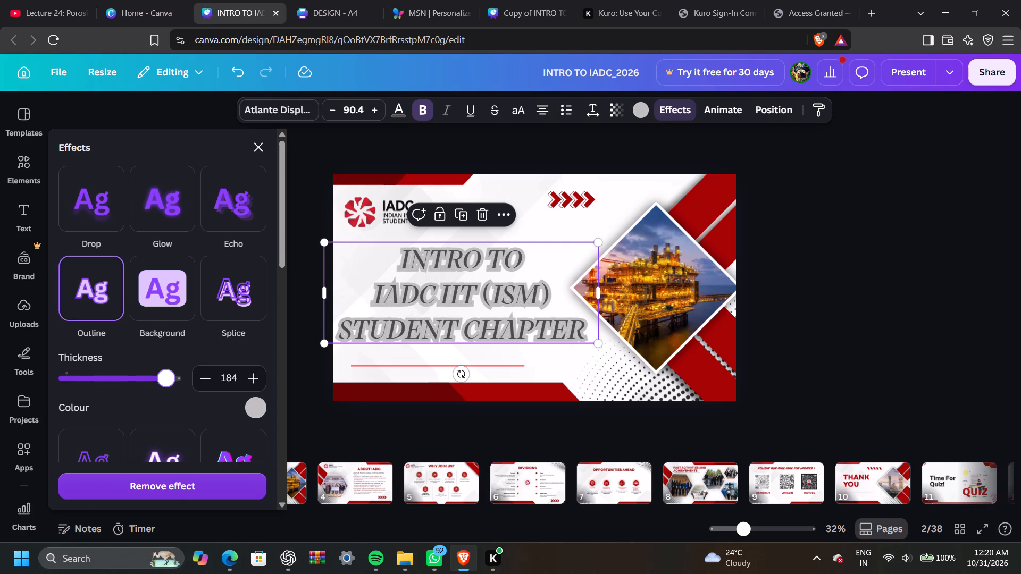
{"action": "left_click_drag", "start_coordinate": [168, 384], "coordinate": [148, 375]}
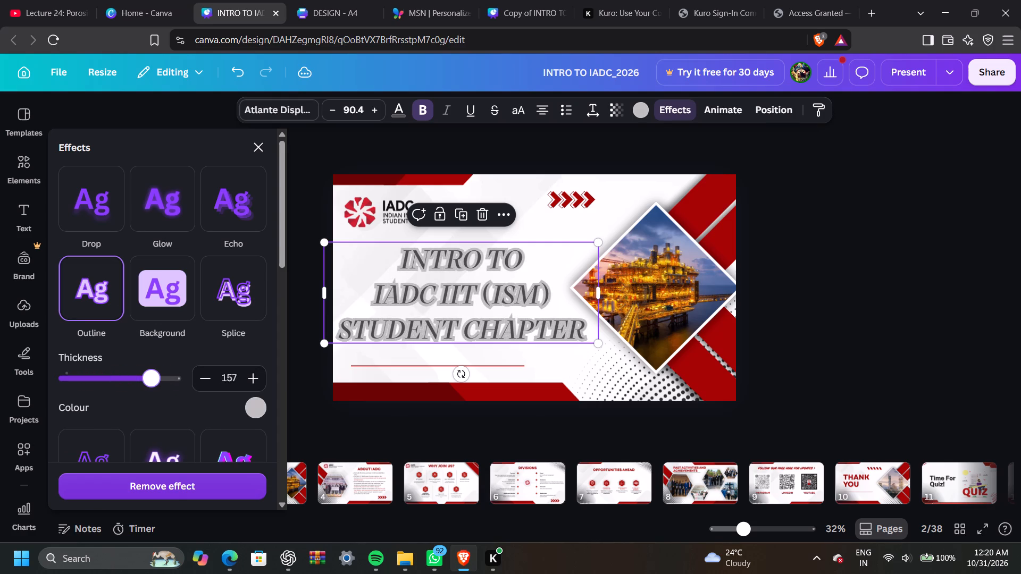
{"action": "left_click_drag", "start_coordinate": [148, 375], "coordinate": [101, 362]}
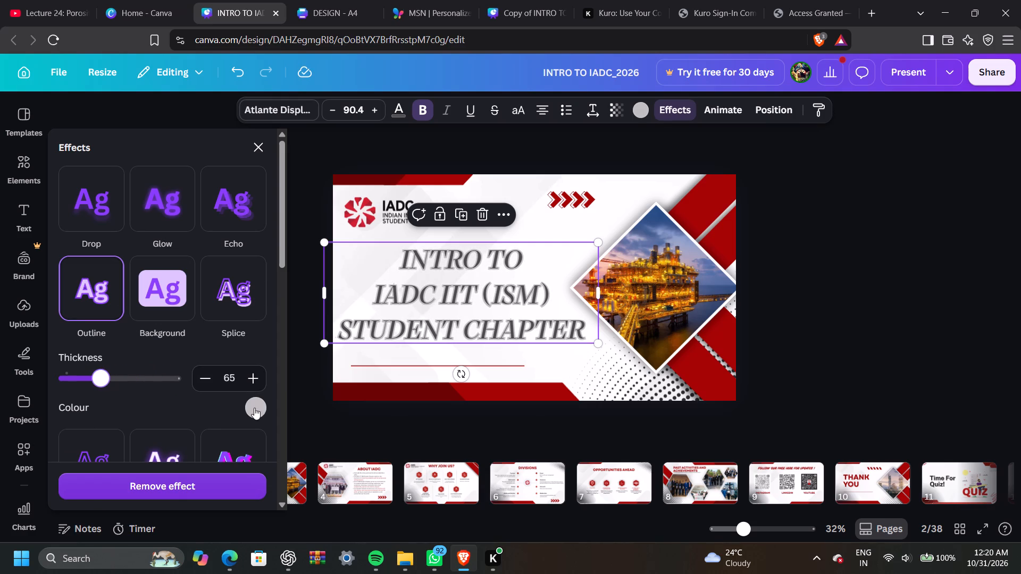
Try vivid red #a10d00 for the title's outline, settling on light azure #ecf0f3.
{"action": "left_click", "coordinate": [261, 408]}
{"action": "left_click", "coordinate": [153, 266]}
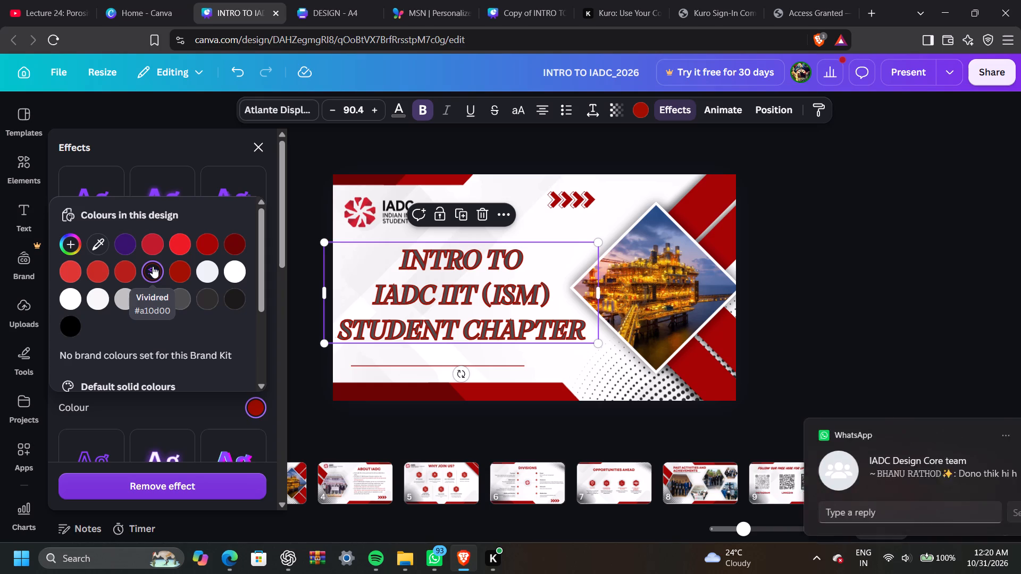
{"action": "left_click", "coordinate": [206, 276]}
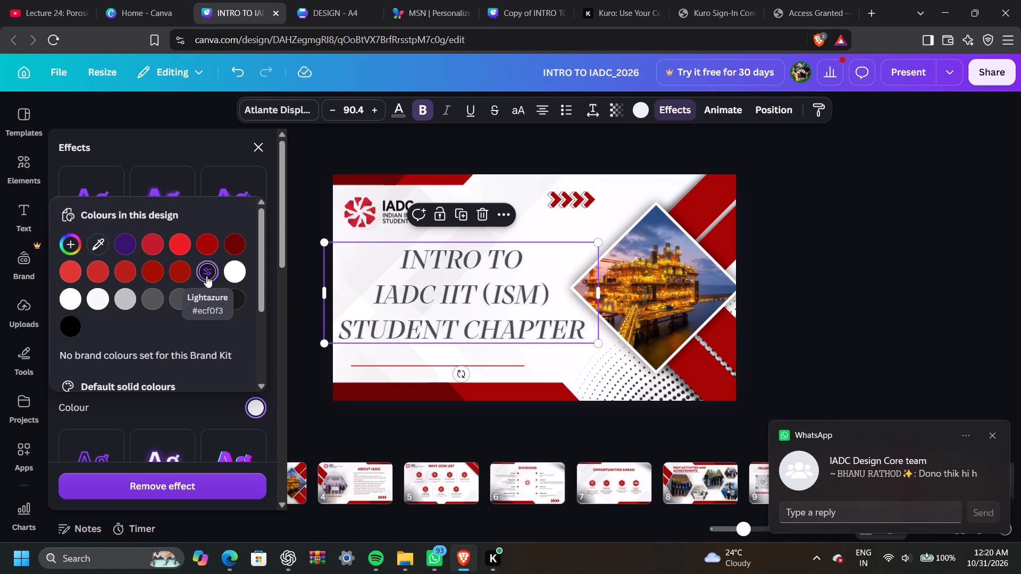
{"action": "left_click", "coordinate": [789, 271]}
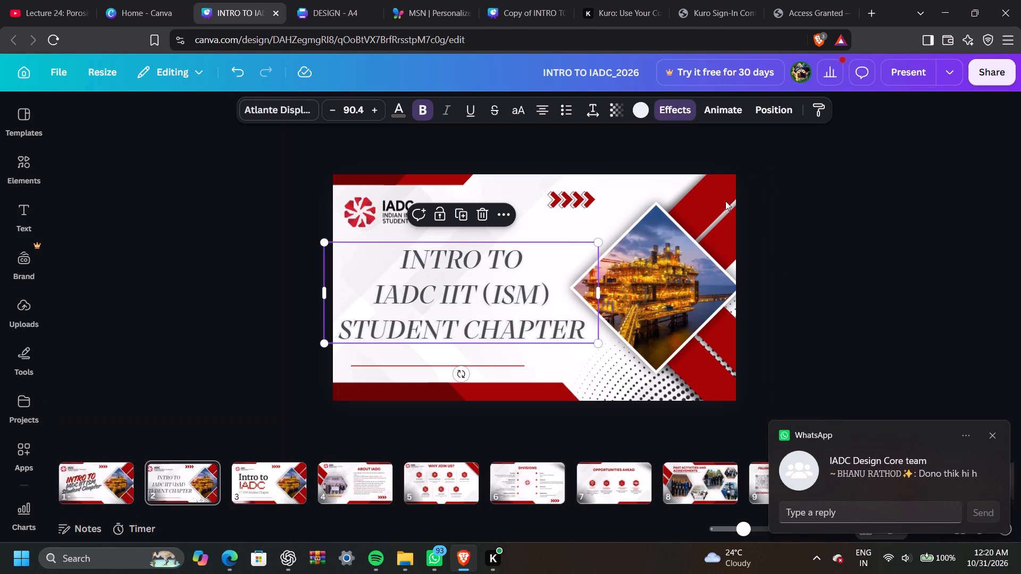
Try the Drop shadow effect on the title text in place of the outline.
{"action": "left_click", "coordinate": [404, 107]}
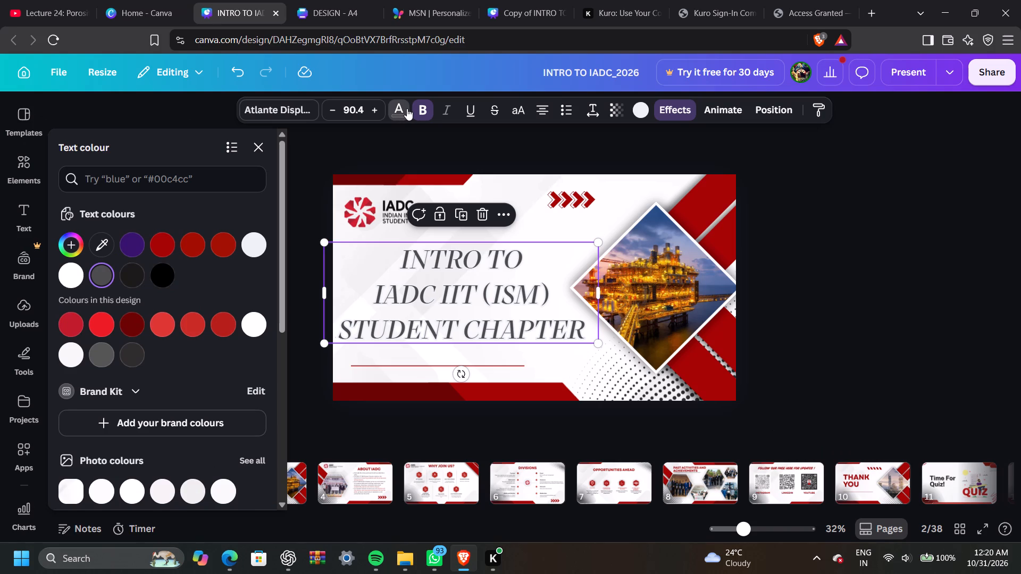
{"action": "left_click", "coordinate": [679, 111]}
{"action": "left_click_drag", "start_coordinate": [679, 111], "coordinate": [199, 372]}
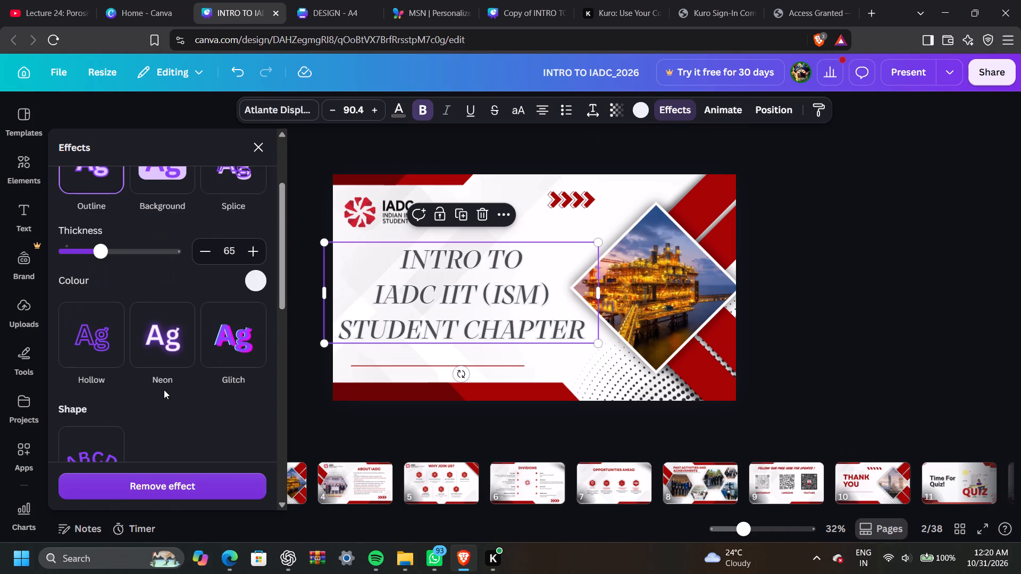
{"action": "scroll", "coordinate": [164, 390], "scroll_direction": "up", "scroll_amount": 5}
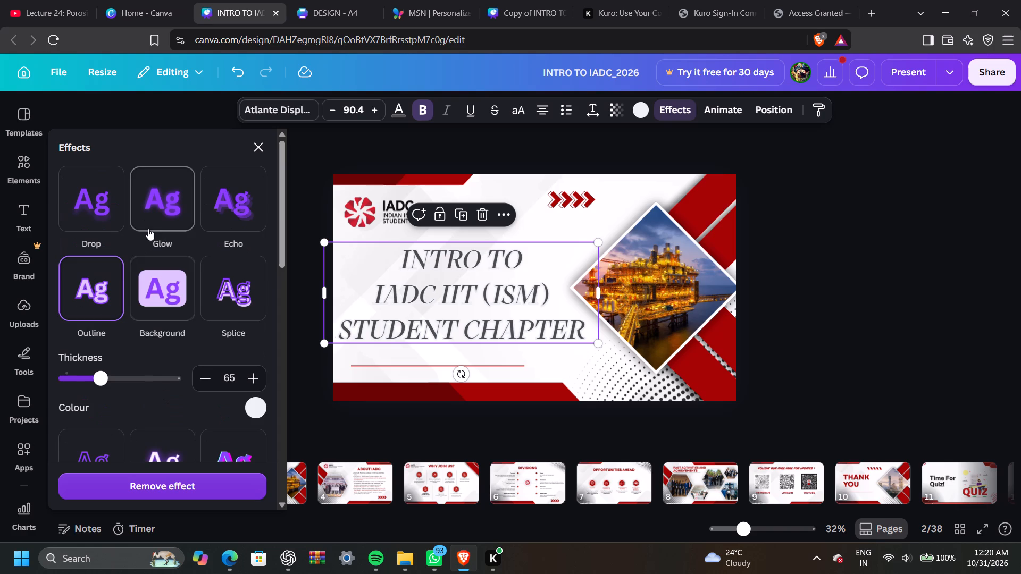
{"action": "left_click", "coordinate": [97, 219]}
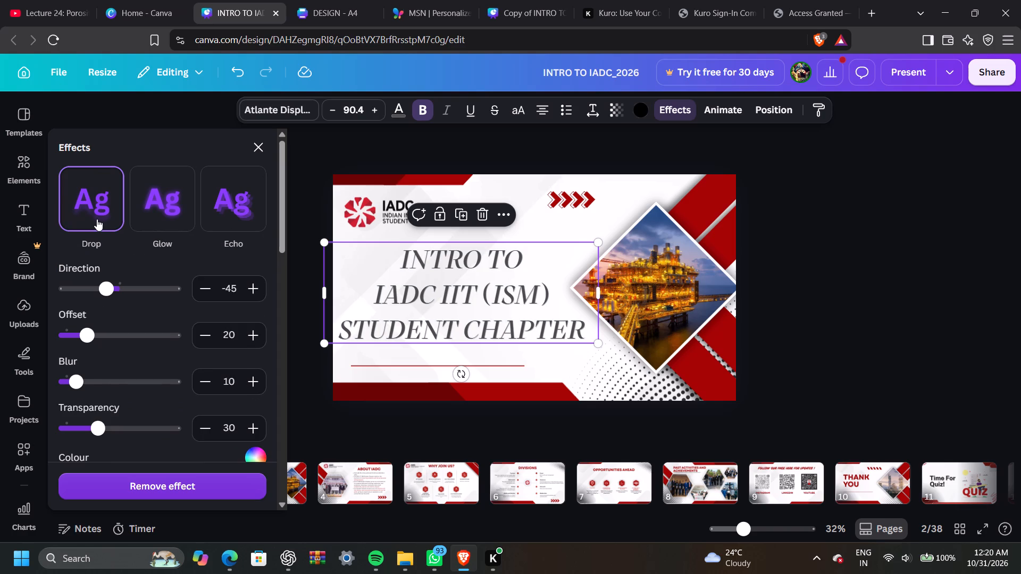
Apply the Echo effect to the title text and increase its offset to a moderate amount.
{"action": "left_click", "coordinate": [233, 220]}
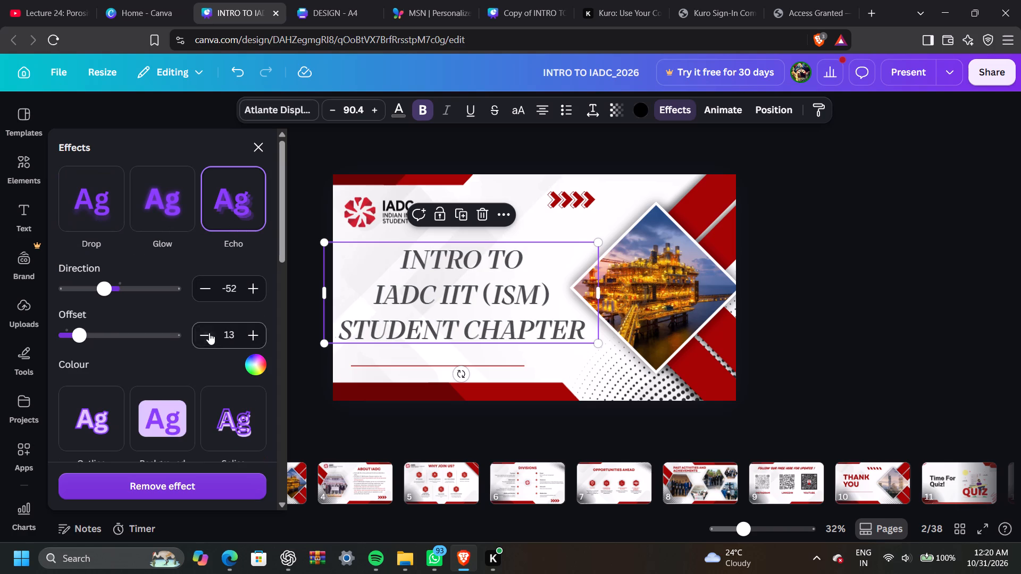
{"action": "left_click_drag", "start_coordinate": [83, 331], "coordinate": [154, 344]}
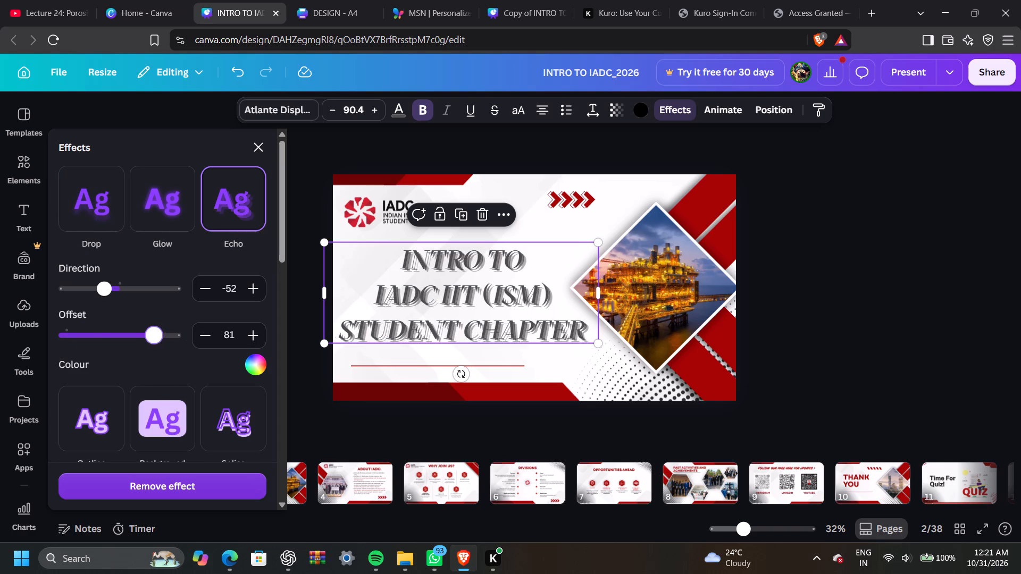
{"action": "left_click_drag", "start_coordinate": [154, 344], "coordinate": [110, 347]}
Recolour the title text dark red.
{"action": "left_click", "coordinate": [392, 109]}
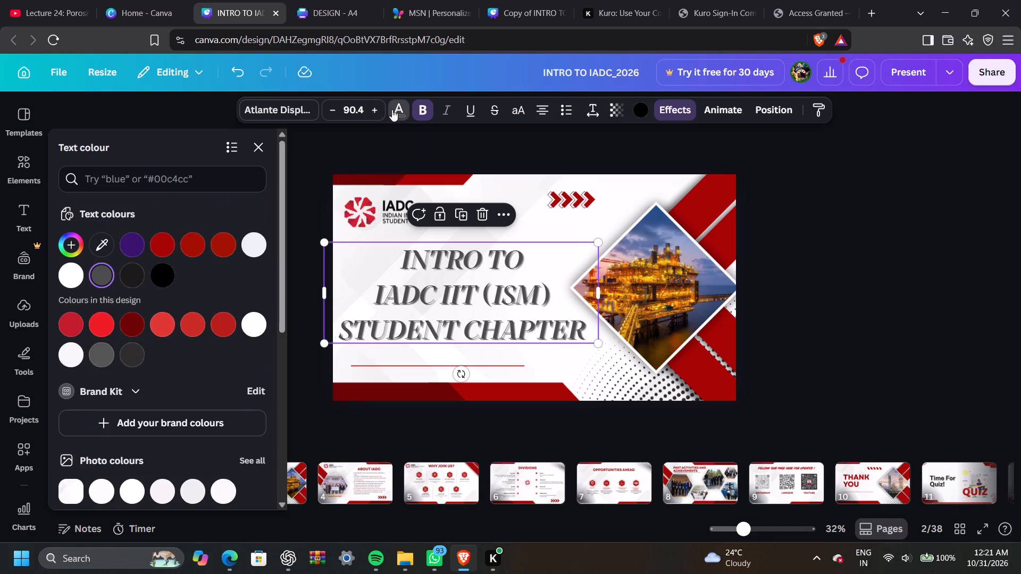
{"action": "left_click", "coordinate": [173, 239]}
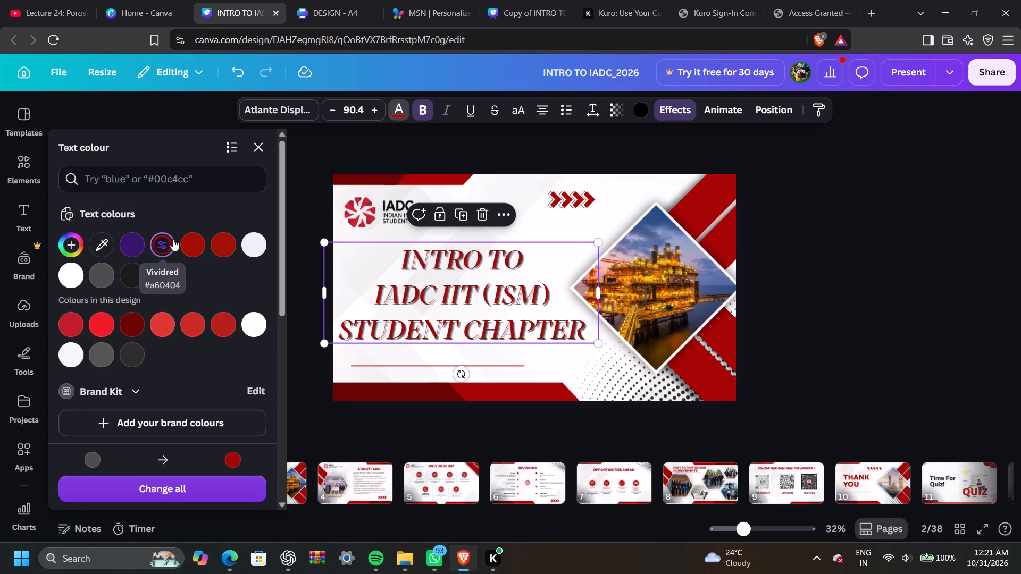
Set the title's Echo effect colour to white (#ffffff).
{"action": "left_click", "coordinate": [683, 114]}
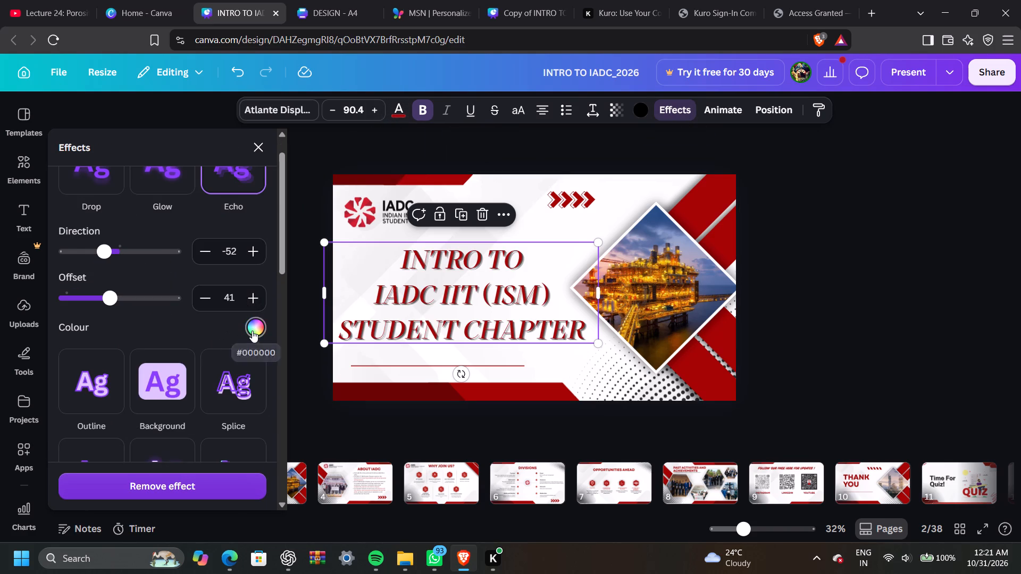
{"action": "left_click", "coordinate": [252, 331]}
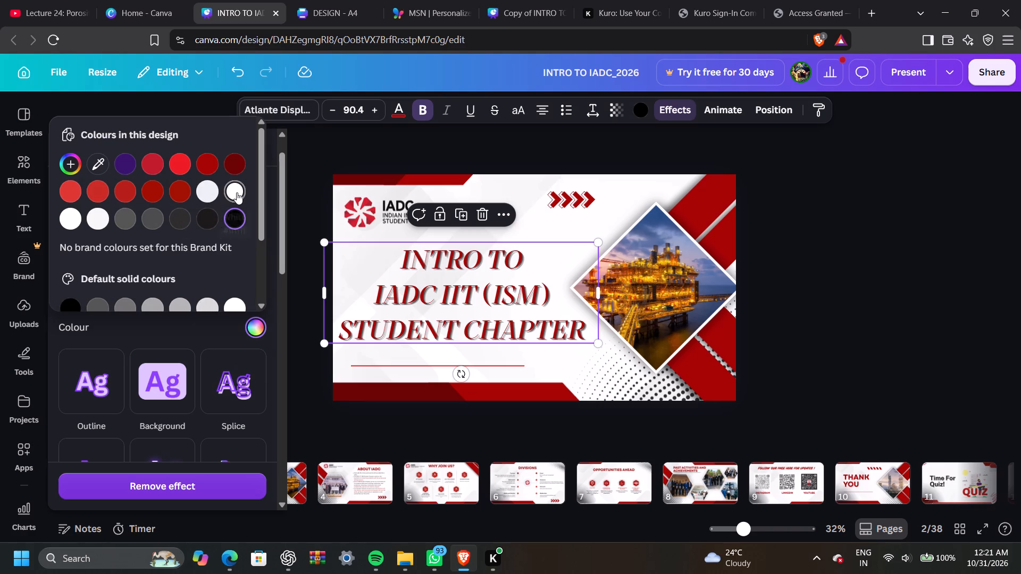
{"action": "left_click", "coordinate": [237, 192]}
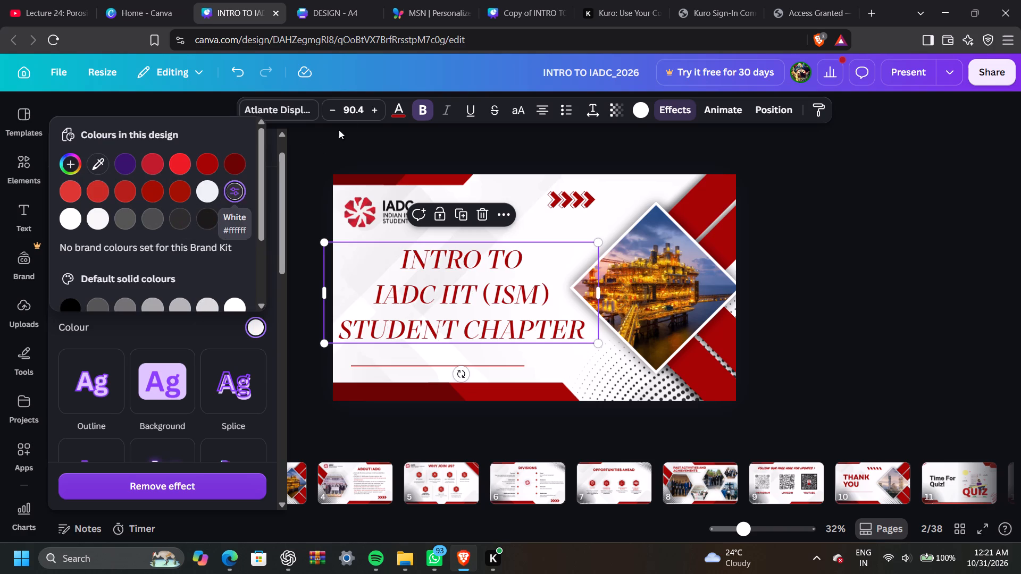
Try several Display fonts on the title, including Frasa, Big Shoulders and DM Serif, and settle on Playfair Display SC.
{"action": "left_click", "coordinate": [296, 111]}
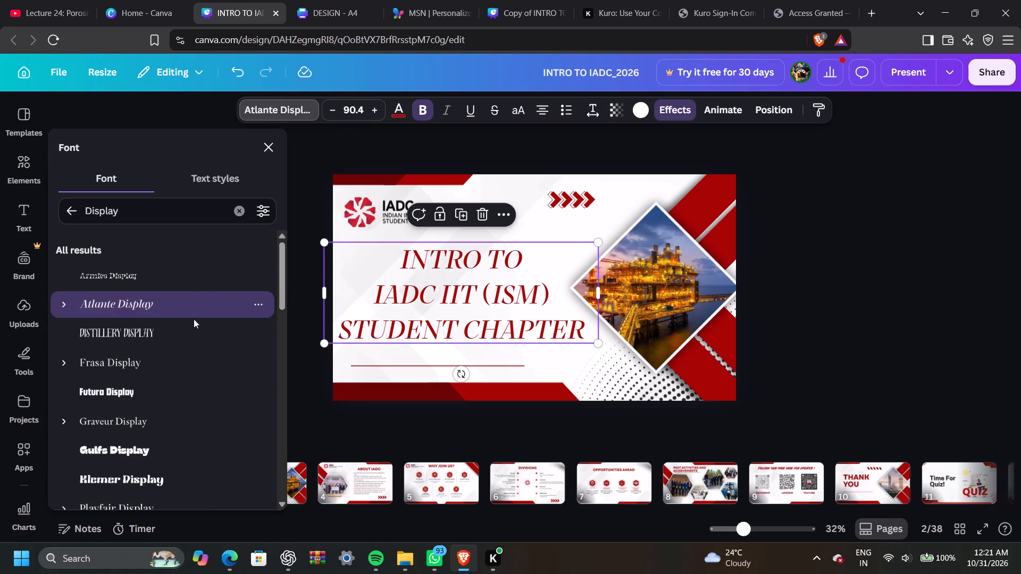
{"action": "left_click", "coordinate": [183, 331]}
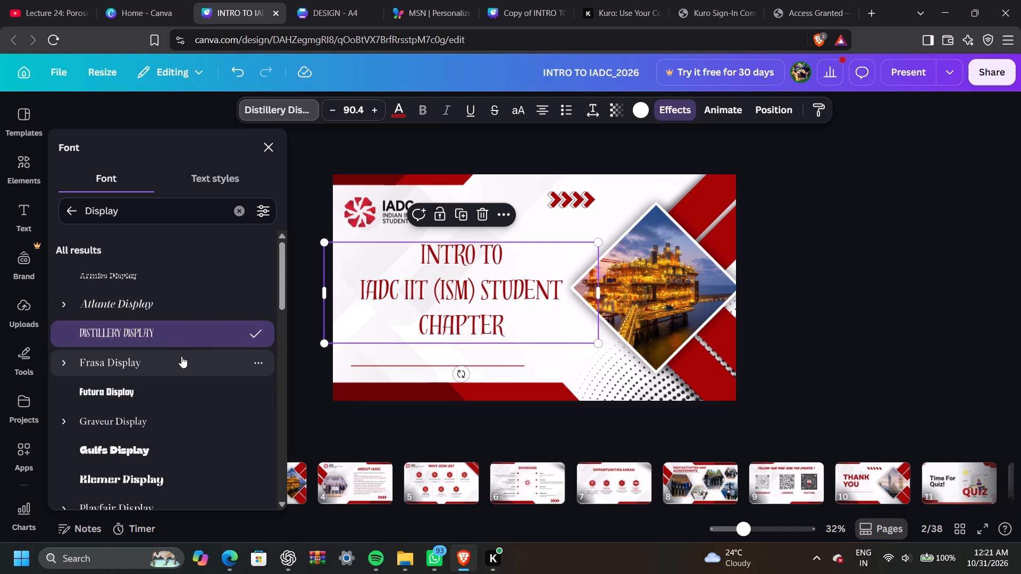
{"action": "left_click", "coordinate": [181, 356]}
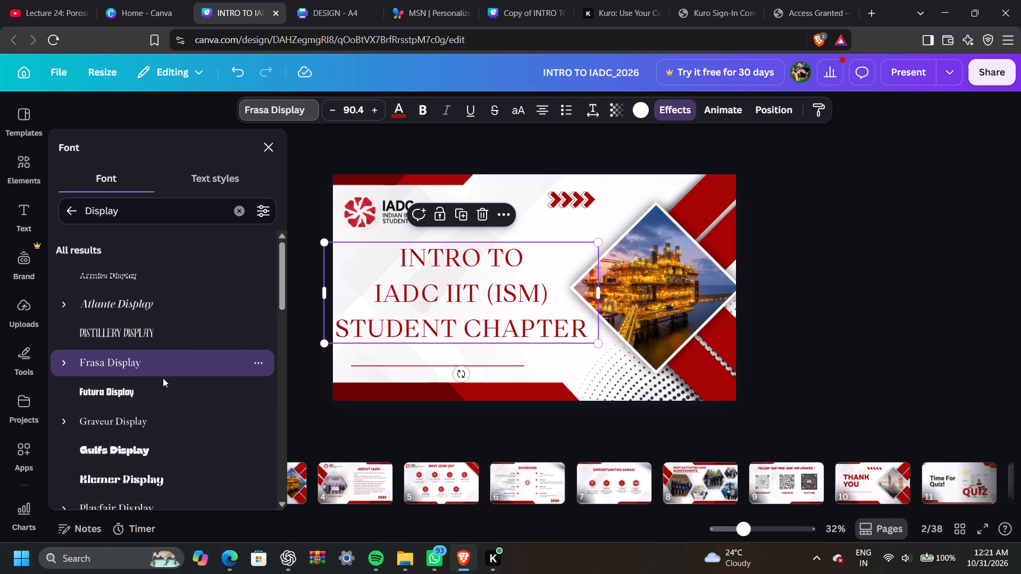
{"action": "scroll", "coordinate": [149, 393], "scroll_direction": "down", "scroll_amount": 1}
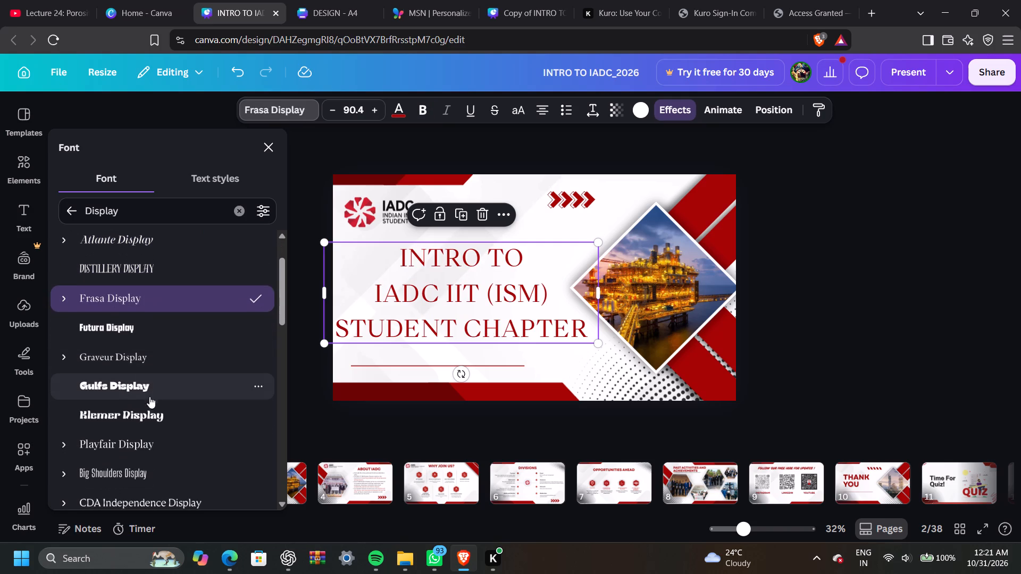
{"action": "left_click", "coordinate": [150, 442]}
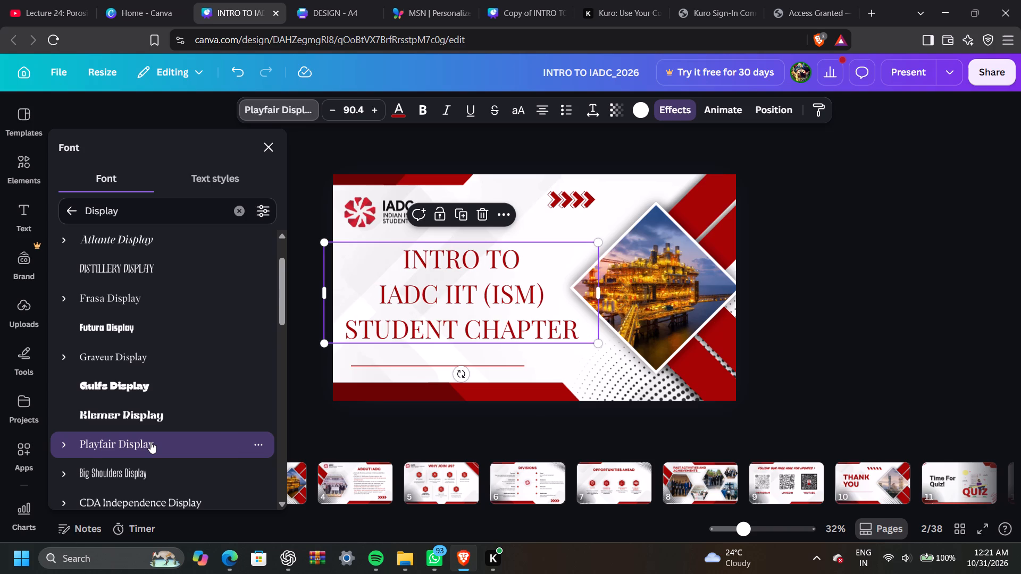
{"action": "scroll", "coordinate": [150, 442], "scroll_direction": "down", "scroll_amount": 2}
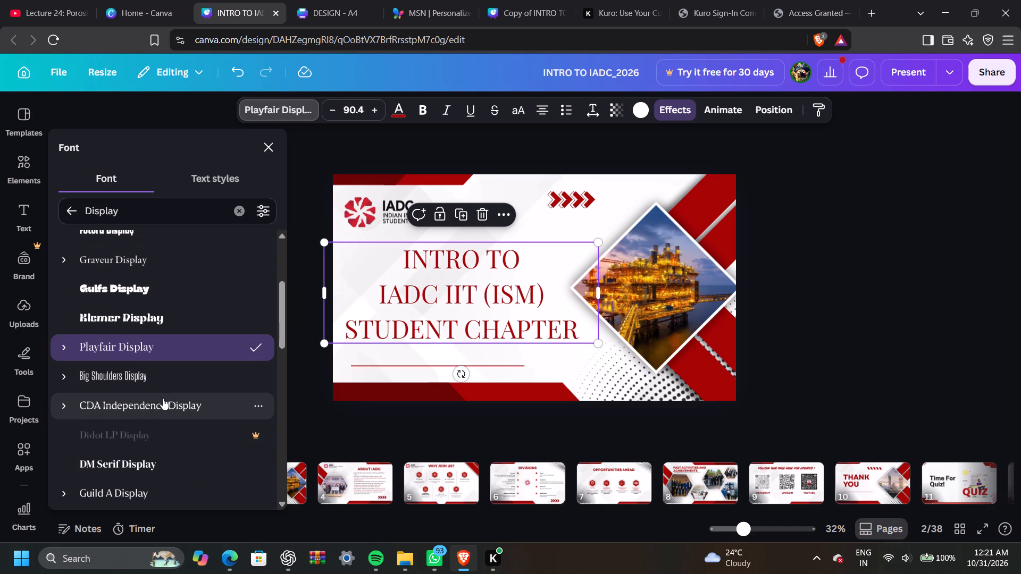
{"action": "left_click", "coordinate": [164, 377]}
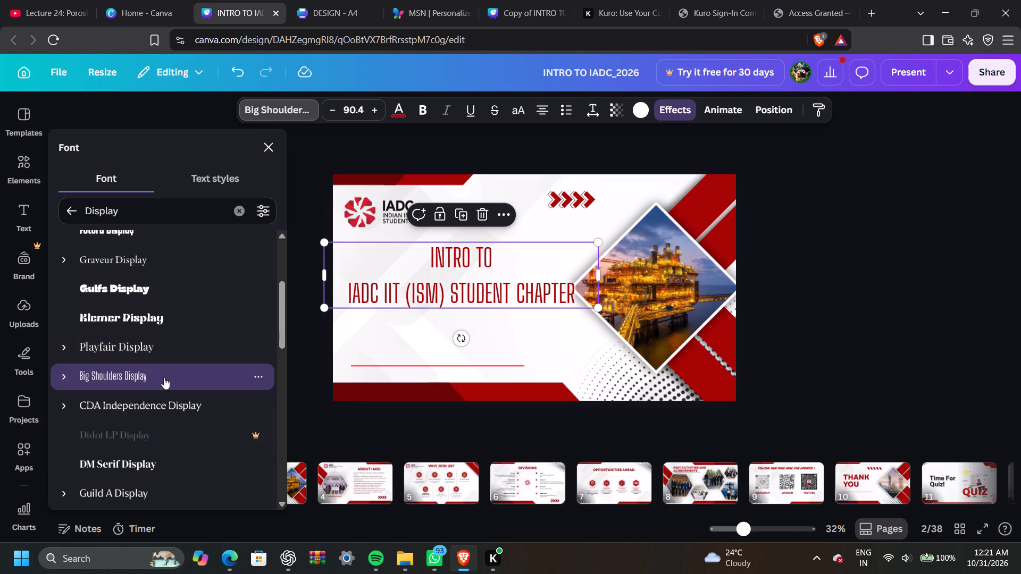
{"action": "scroll", "coordinate": [164, 377], "scroll_direction": "down", "scroll_amount": 1}
{"action": "left_click", "coordinate": [164, 378]}
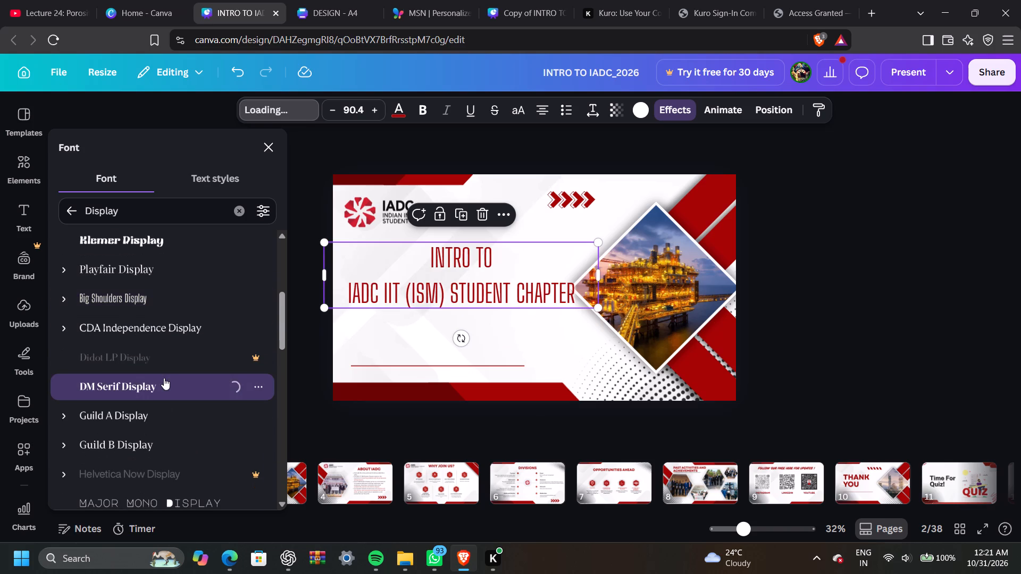
{"action": "scroll", "coordinate": [151, 406], "scroll_direction": "down", "scroll_amount": 2}
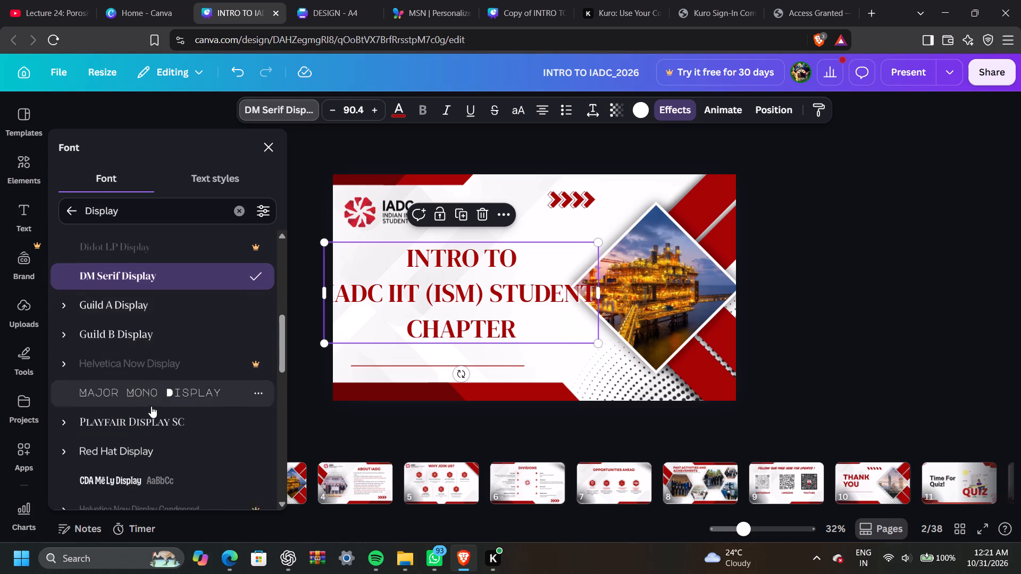
{"action": "left_click", "coordinate": [151, 406]}
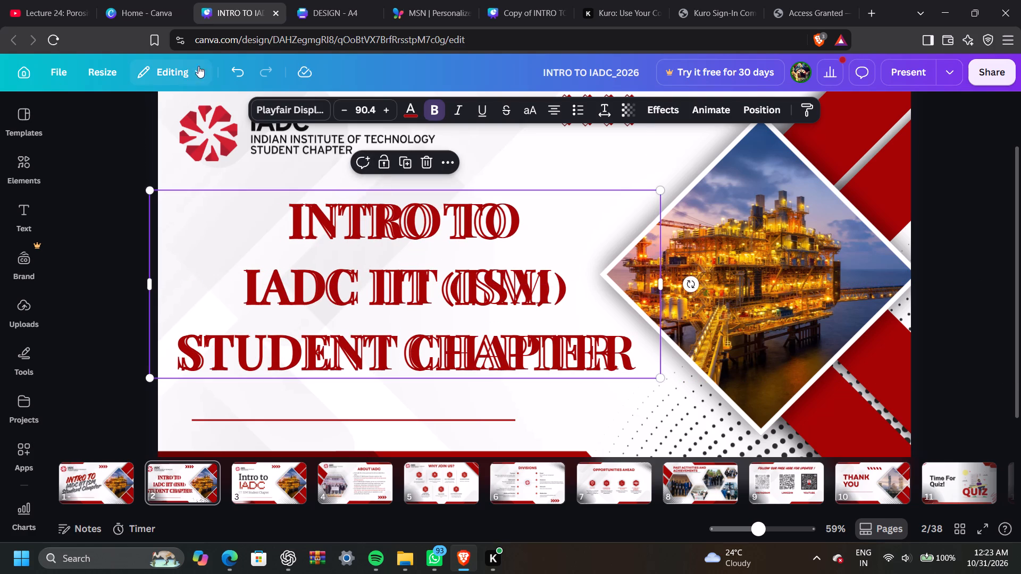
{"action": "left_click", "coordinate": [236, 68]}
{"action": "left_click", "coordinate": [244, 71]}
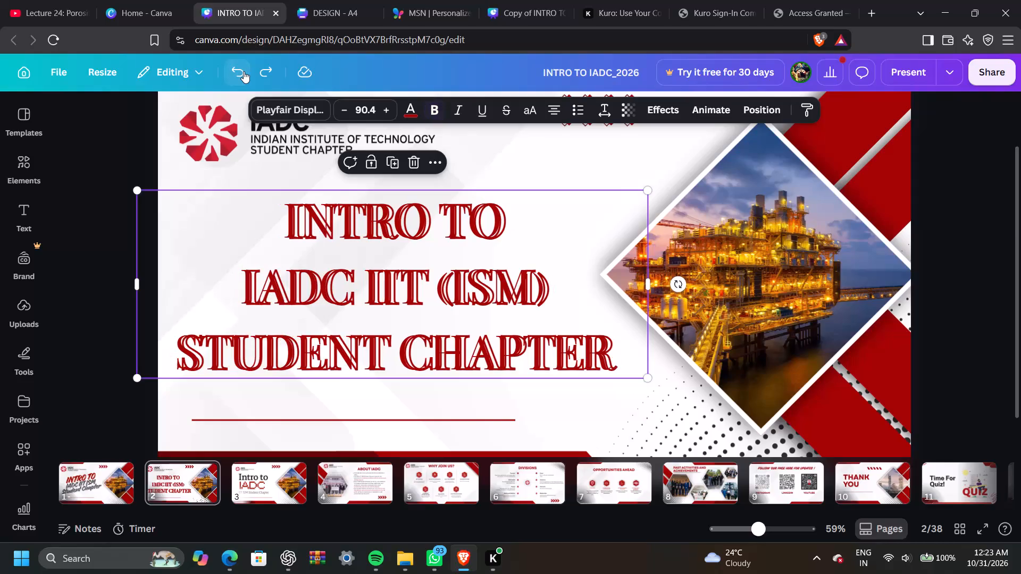
Delete the solid title copy, keeping only the hollow original.
{"action": "left_click", "coordinate": [418, 158]}
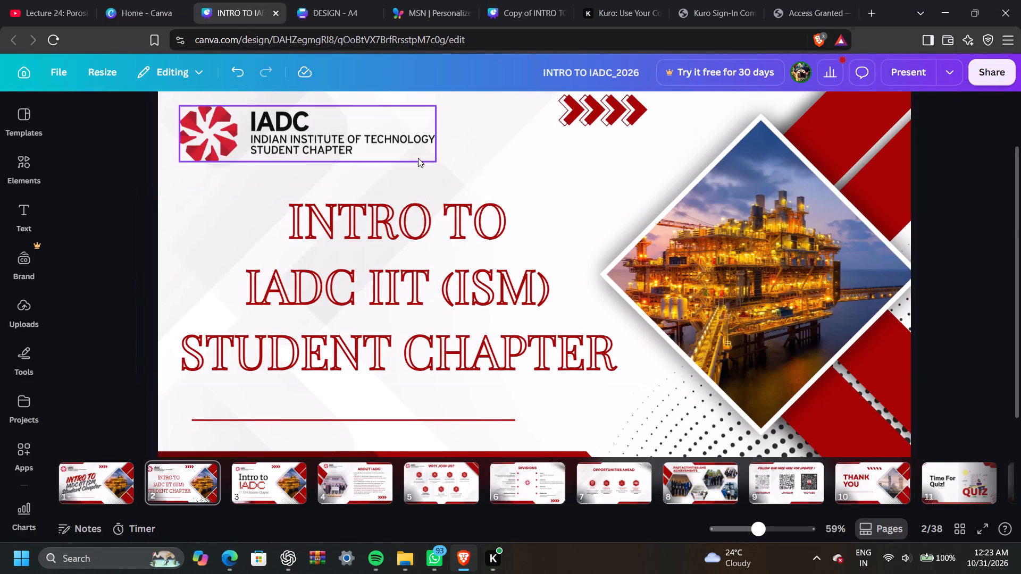
Remove the Hollow effect from the remaining title and make its text bold.
{"action": "left_click", "coordinate": [423, 263]}
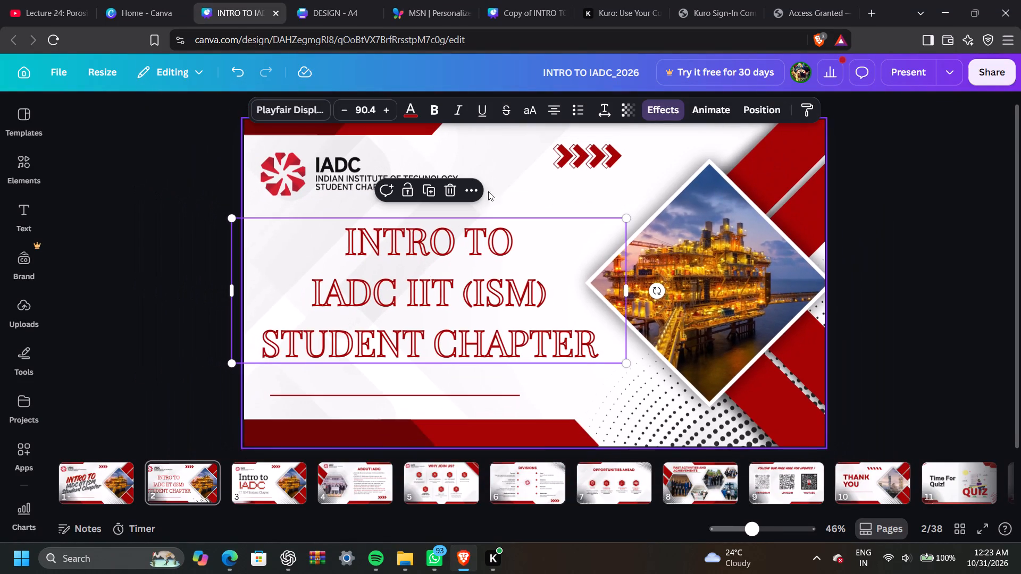
{"action": "left_click", "coordinate": [667, 113]}
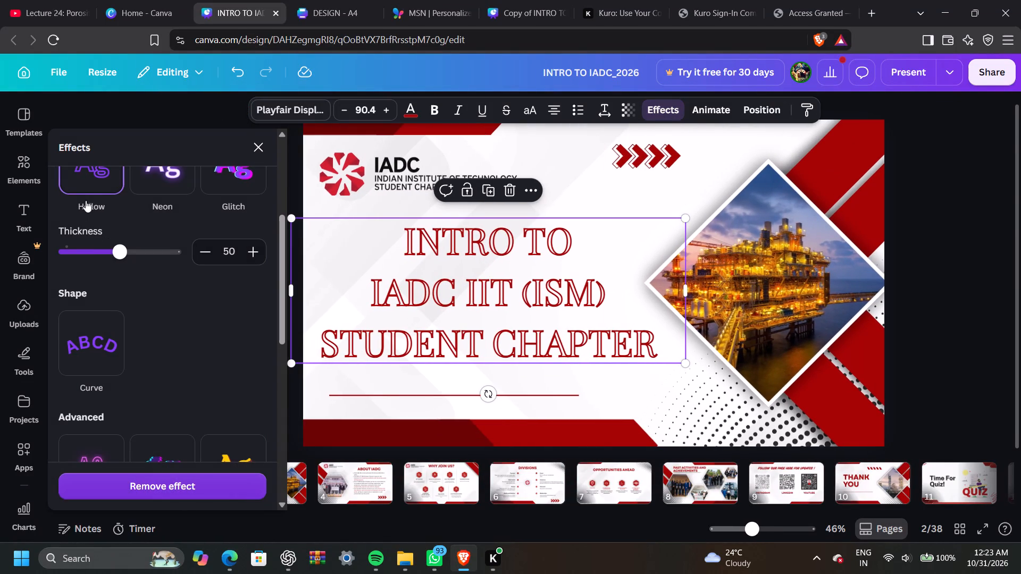
{"action": "left_click", "coordinate": [85, 183]}
{"action": "left_click", "coordinate": [433, 114]}
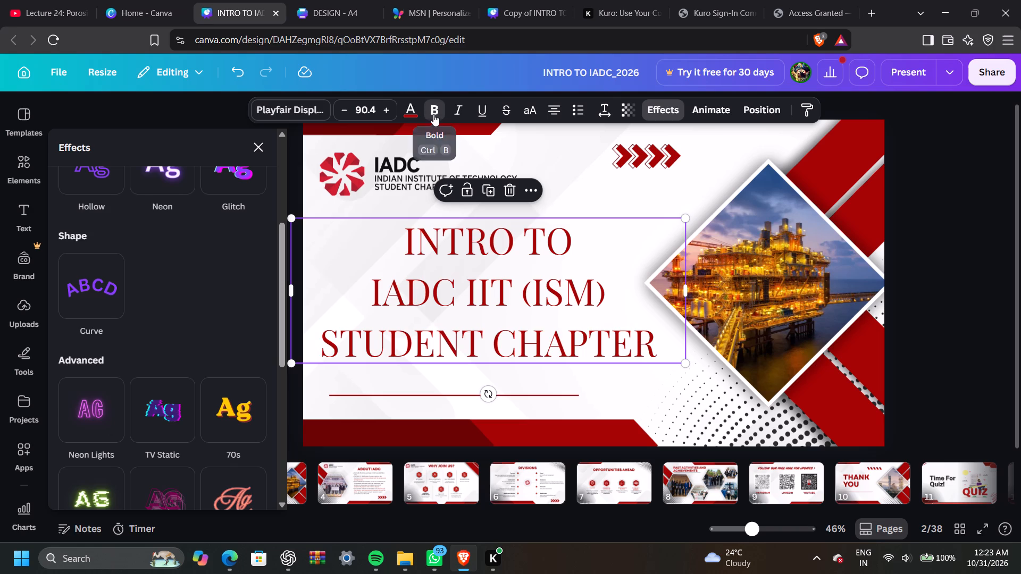
{"action": "left_click", "coordinate": [943, 174]}
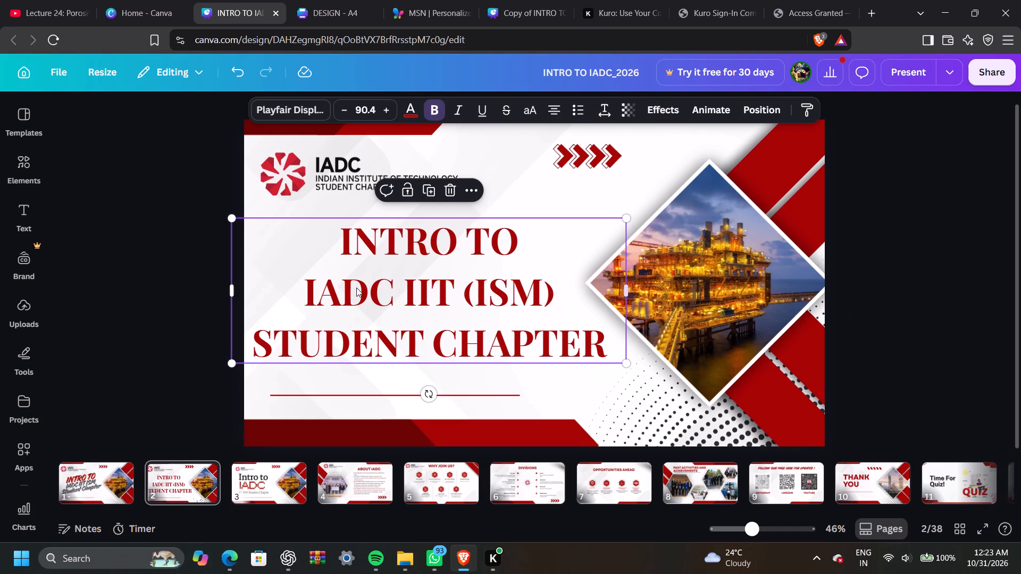
Colour only the title's first line, INTRO TO, dark grey.
{"action": "left_click", "coordinate": [346, 234]}
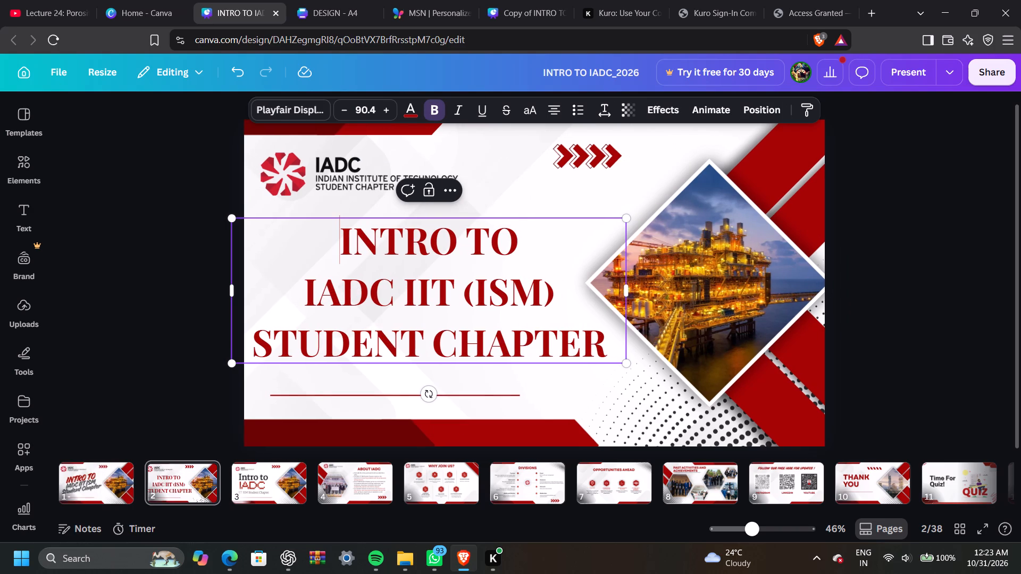
{"action": "left_click", "coordinate": [346, 234]}
{"action": "left_click_drag", "start_coordinate": [346, 234], "coordinate": [468, 248]}
{"action": "left_click", "coordinate": [415, 108]}
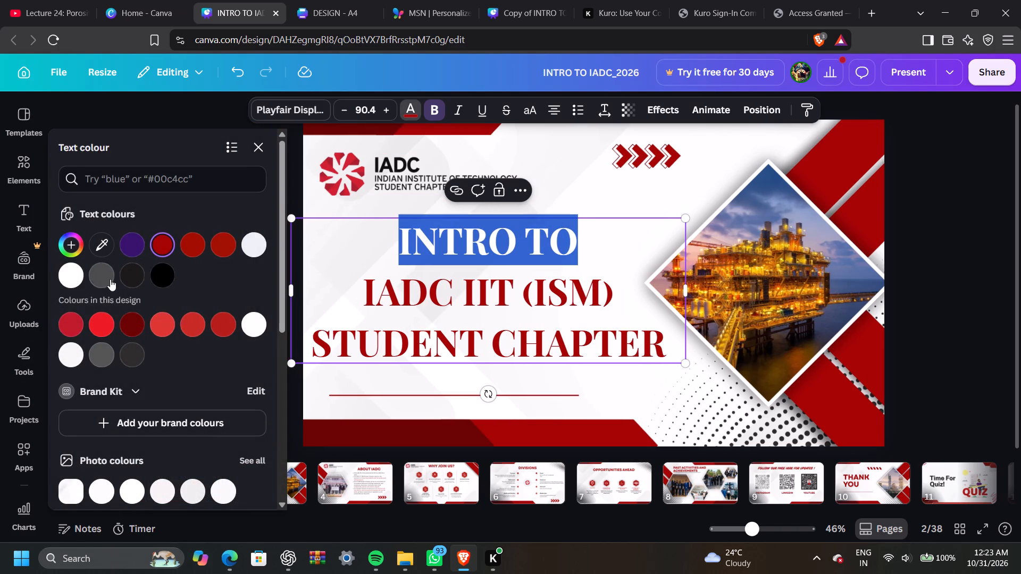
{"action": "left_click", "coordinate": [110, 279]}
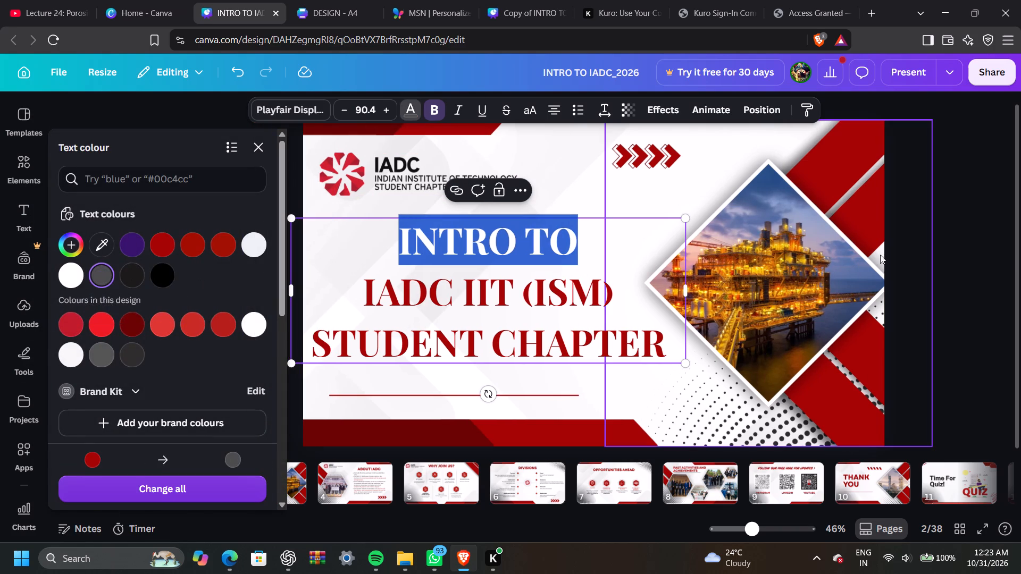
{"action": "double_click", "coordinate": [934, 249]}
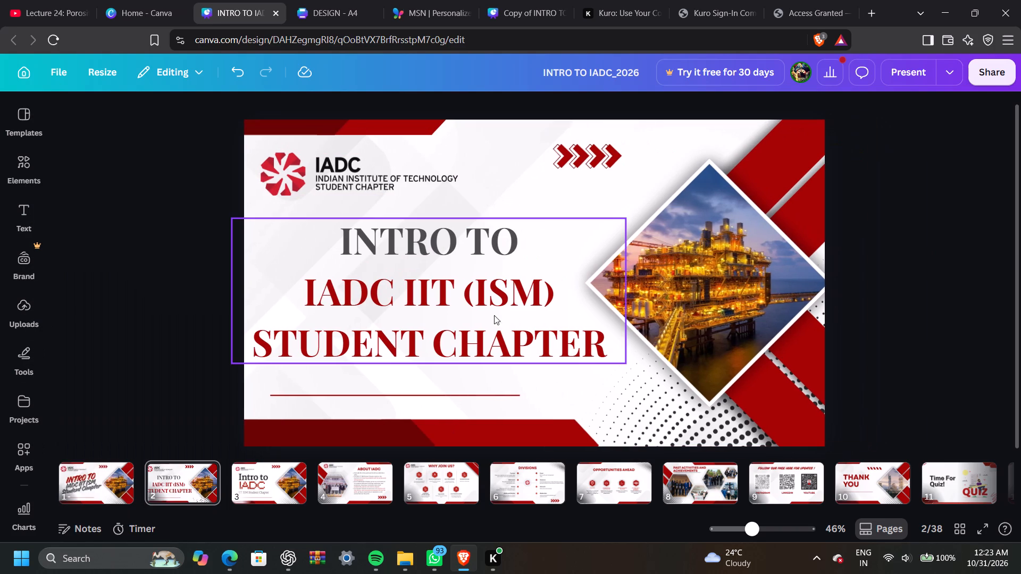
Scale the title down proportionally to a font size of about 78.8, clearing the diamond-shaped photo.
{"action": "left_click", "coordinate": [498, 316]}
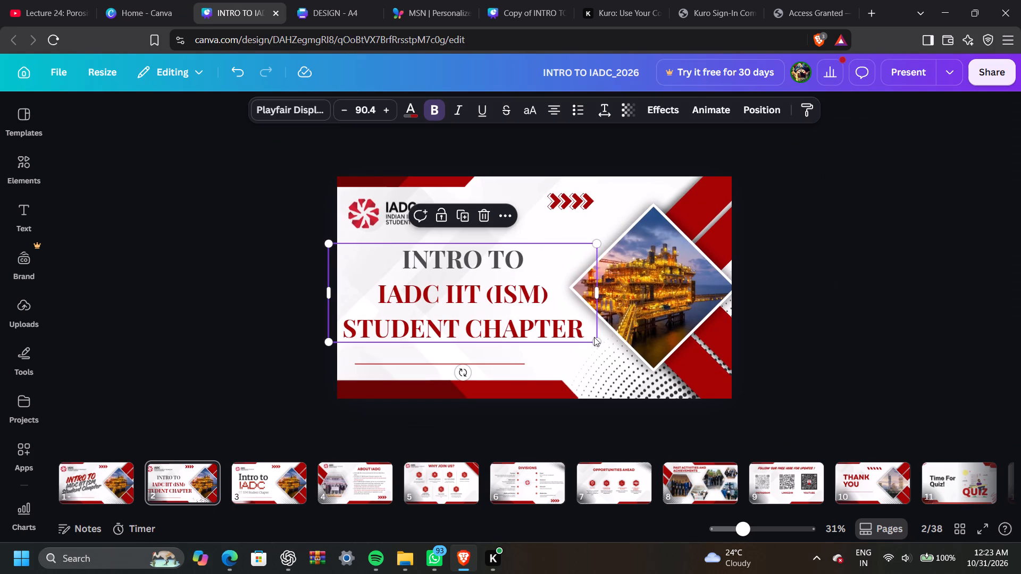
{"action": "left_click_drag", "start_coordinate": [596, 341], "coordinate": [572, 331]}
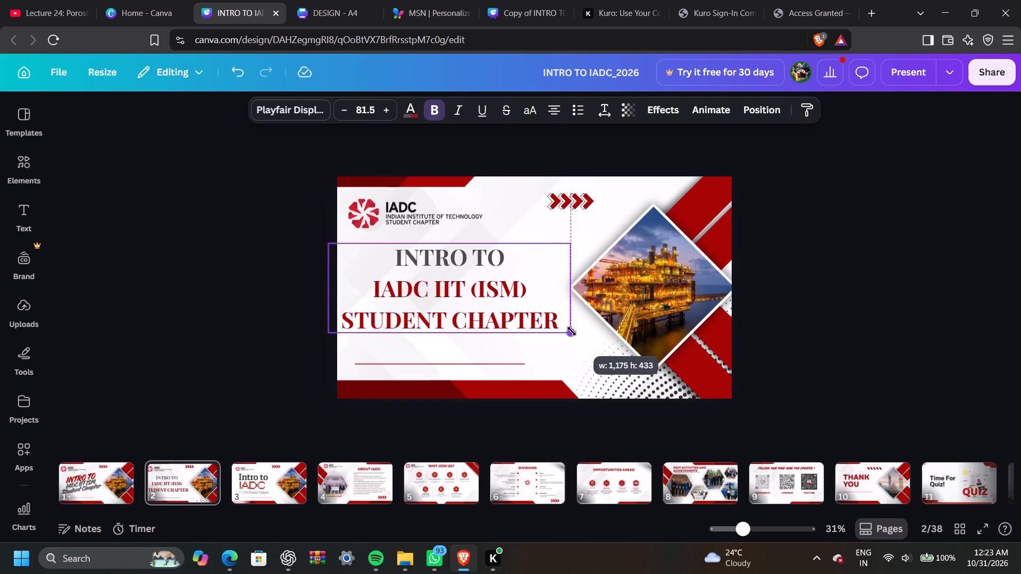
{"action": "left_click_drag", "start_coordinate": [572, 331], "coordinate": [562, 326]}
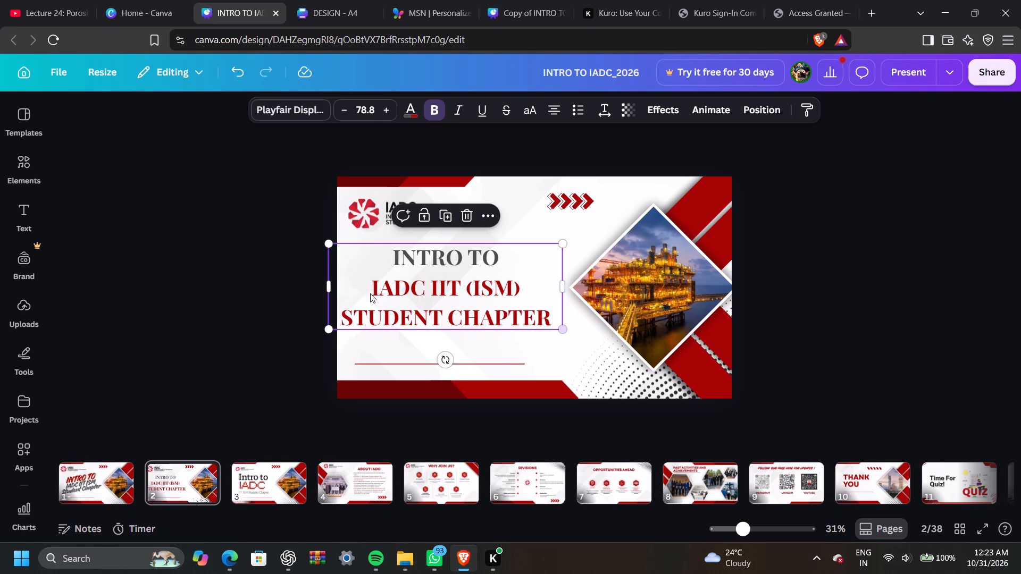
Move the red line up below the title, spaced about 122 from both the title box and the bottom band.
{"action": "left_click_drag", "start_coordinate": [398, 363], "coordinate": [400, 353]}
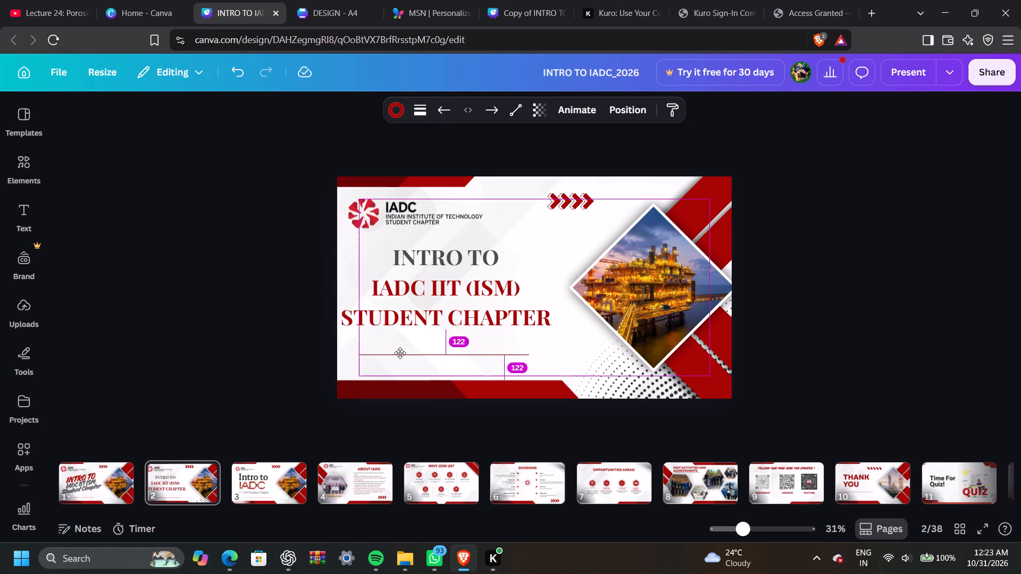
{"action": "left_click_drag", "start_coordinate": [400, 353], "coordinate": [401, 353]}
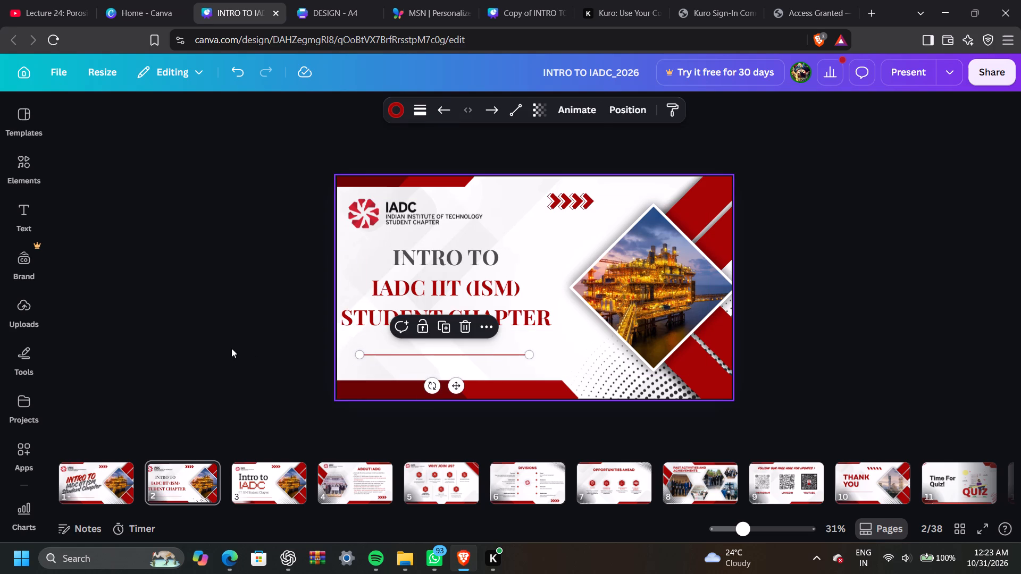
{"action": "left_click", "coordinate": [231, 348]}
Shift the title slightly right so its text box starts at the page's left edge, keeping its height on the page.
{"action": "left_click_drag", "start_coordinate": [451, 280], "coordinate": [458, 280]}
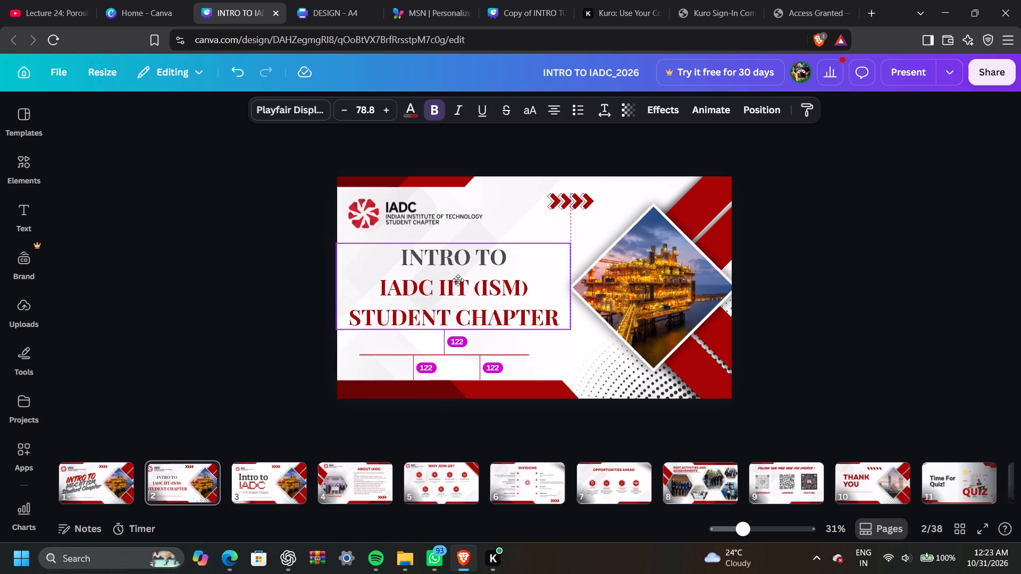
{"action": "left_click_drag", "start_coordinate": [458, 280], "coordinate": [457, 280]}
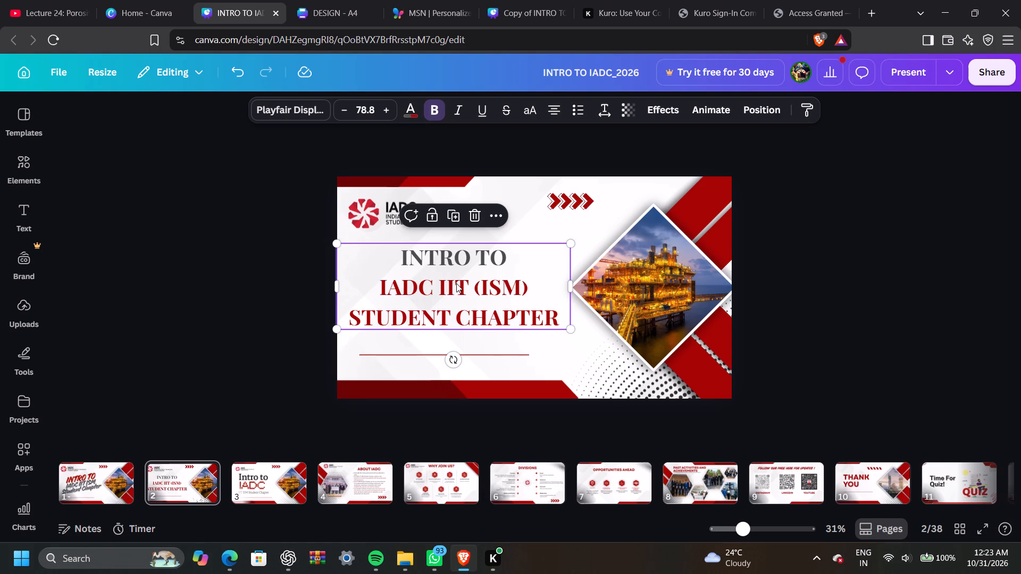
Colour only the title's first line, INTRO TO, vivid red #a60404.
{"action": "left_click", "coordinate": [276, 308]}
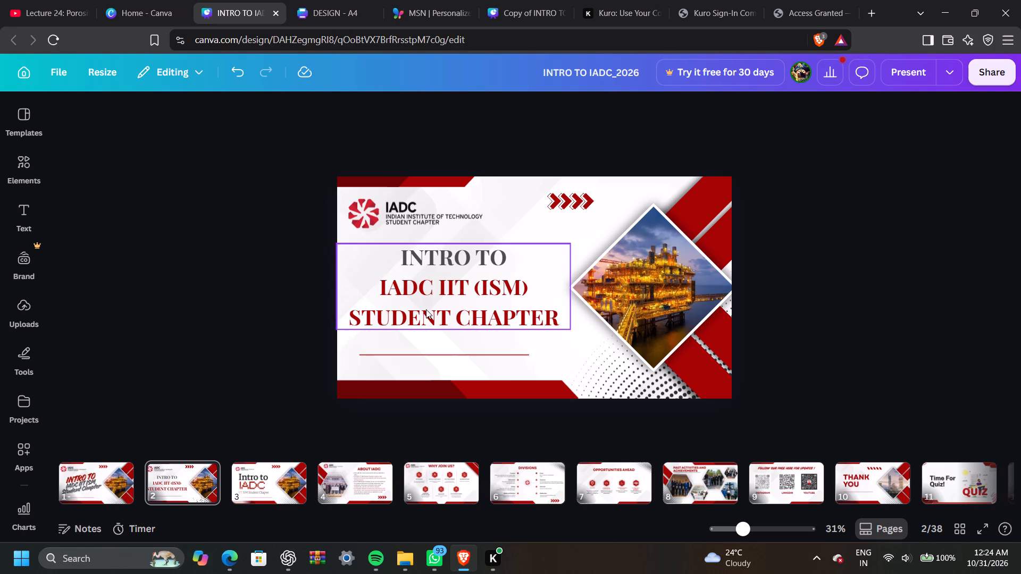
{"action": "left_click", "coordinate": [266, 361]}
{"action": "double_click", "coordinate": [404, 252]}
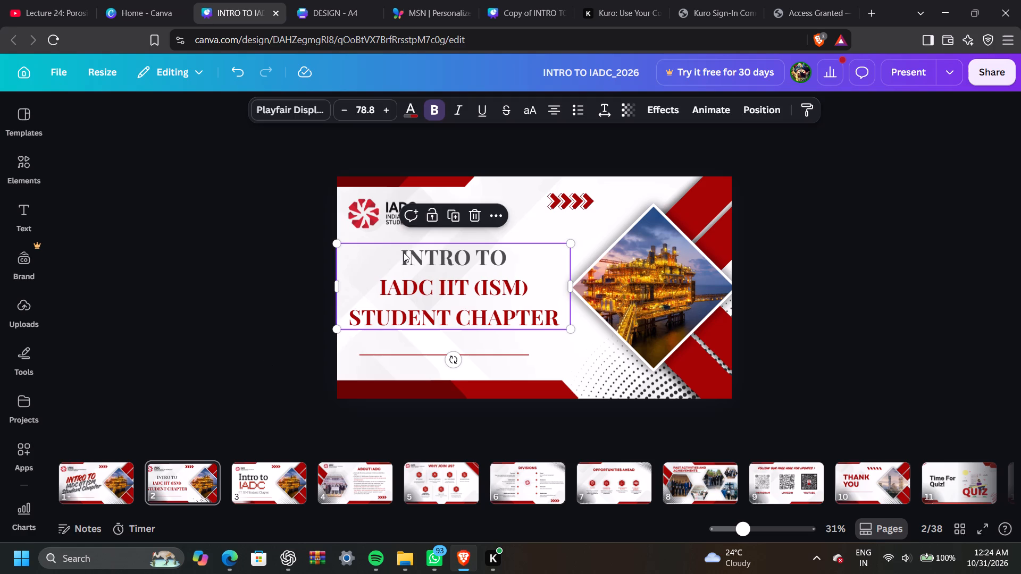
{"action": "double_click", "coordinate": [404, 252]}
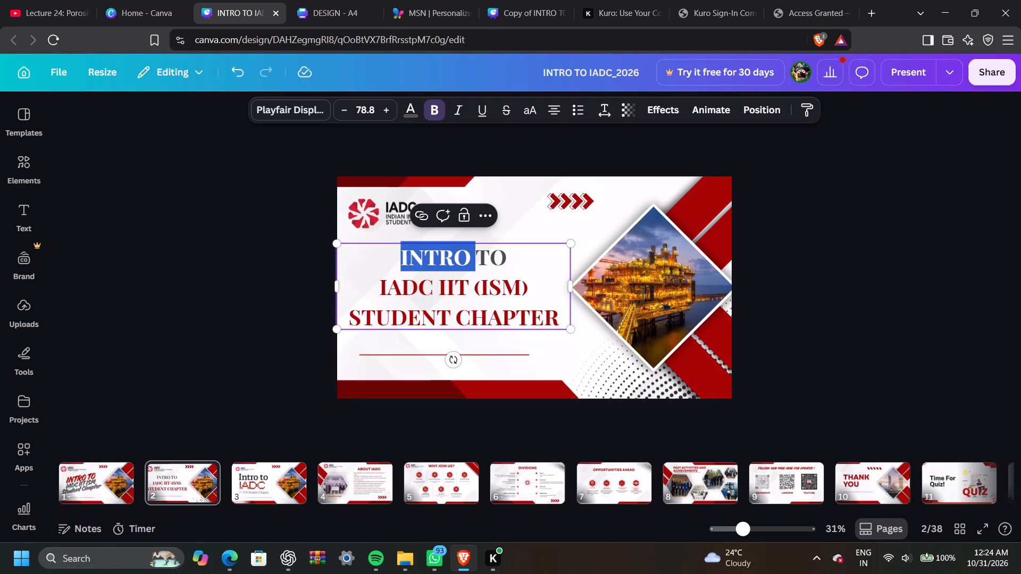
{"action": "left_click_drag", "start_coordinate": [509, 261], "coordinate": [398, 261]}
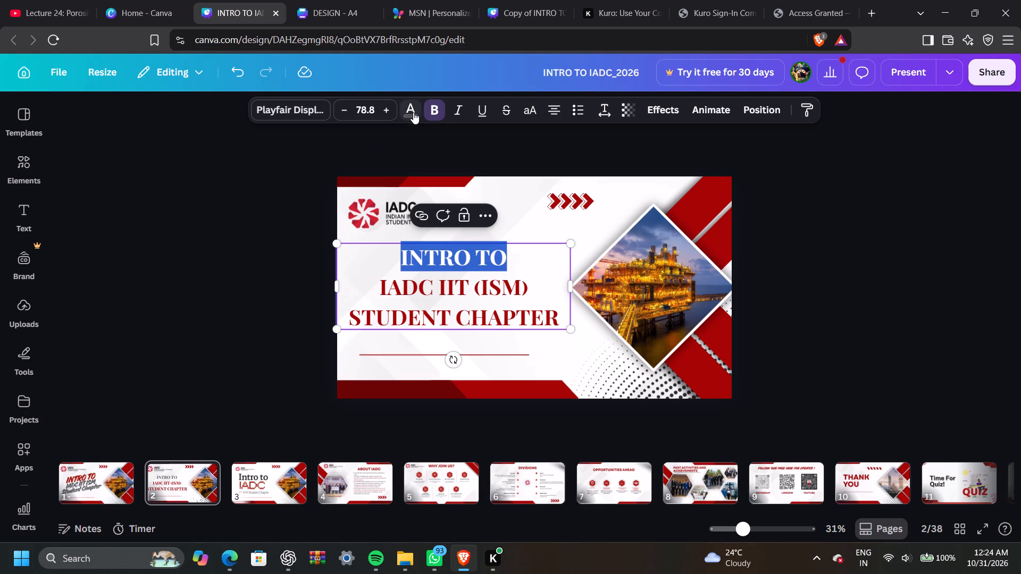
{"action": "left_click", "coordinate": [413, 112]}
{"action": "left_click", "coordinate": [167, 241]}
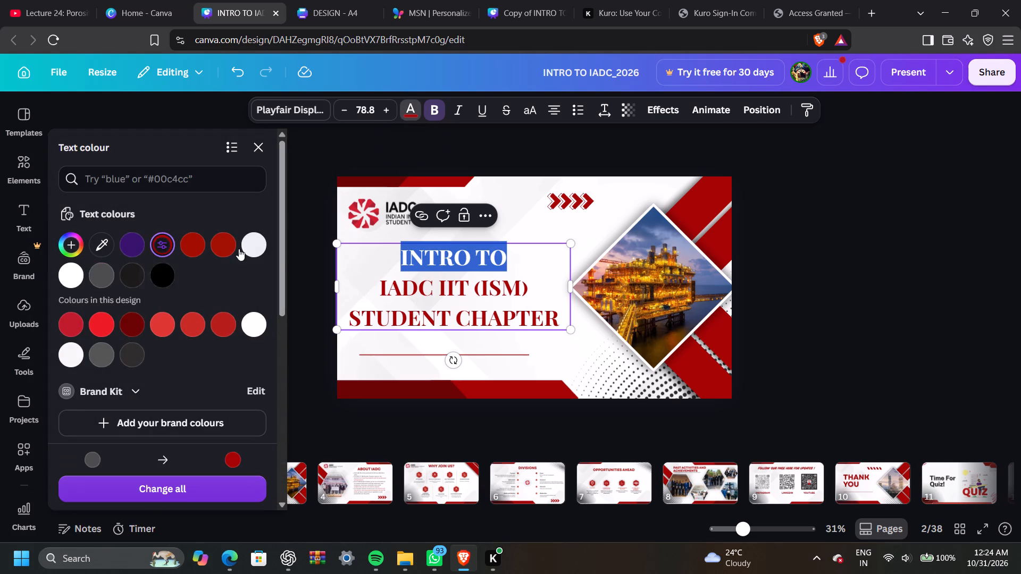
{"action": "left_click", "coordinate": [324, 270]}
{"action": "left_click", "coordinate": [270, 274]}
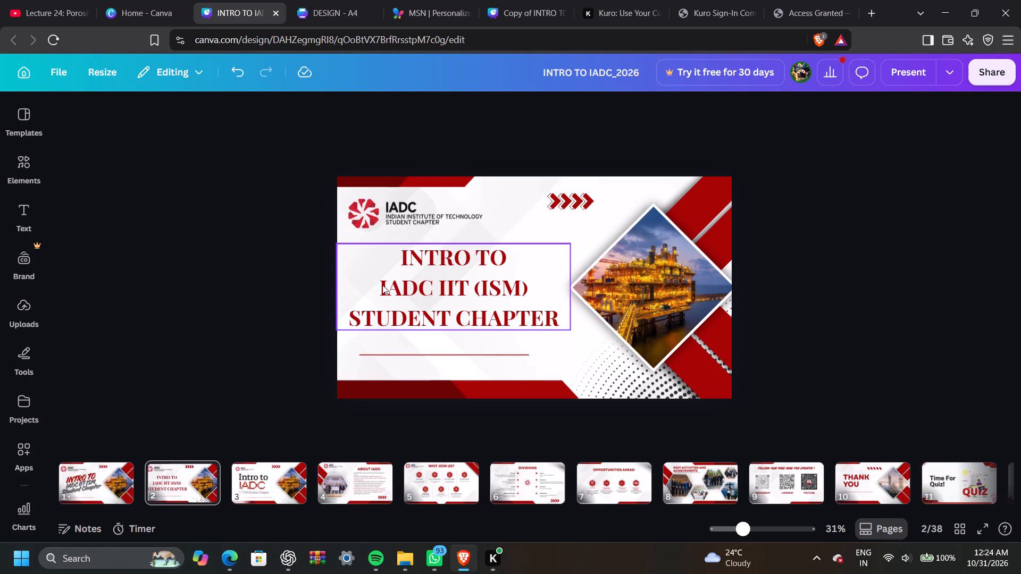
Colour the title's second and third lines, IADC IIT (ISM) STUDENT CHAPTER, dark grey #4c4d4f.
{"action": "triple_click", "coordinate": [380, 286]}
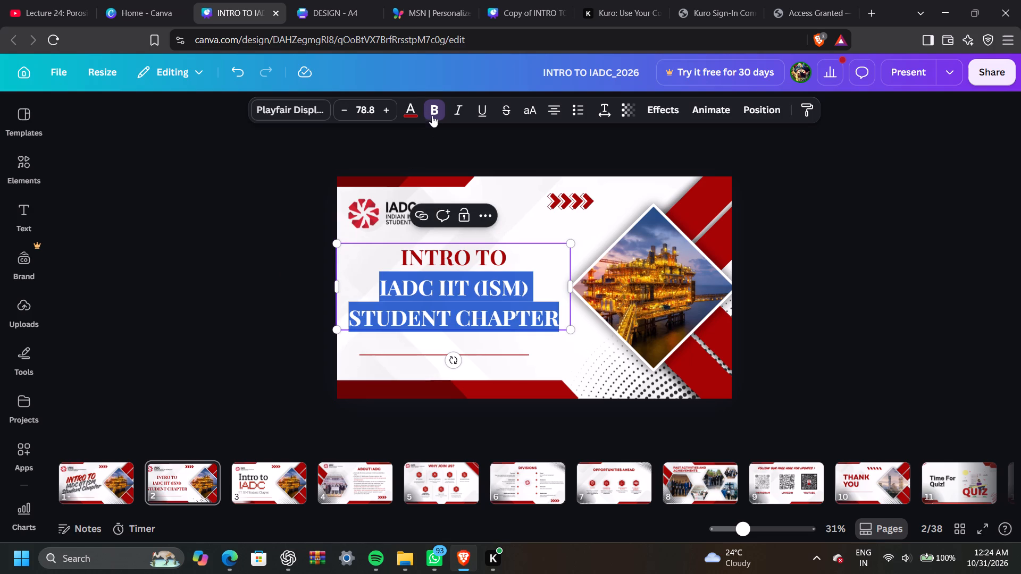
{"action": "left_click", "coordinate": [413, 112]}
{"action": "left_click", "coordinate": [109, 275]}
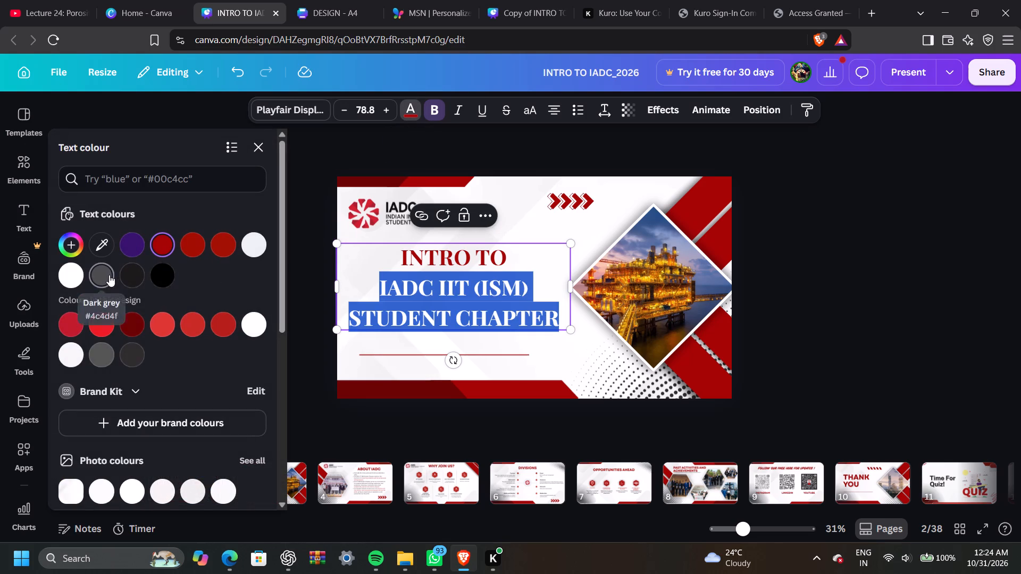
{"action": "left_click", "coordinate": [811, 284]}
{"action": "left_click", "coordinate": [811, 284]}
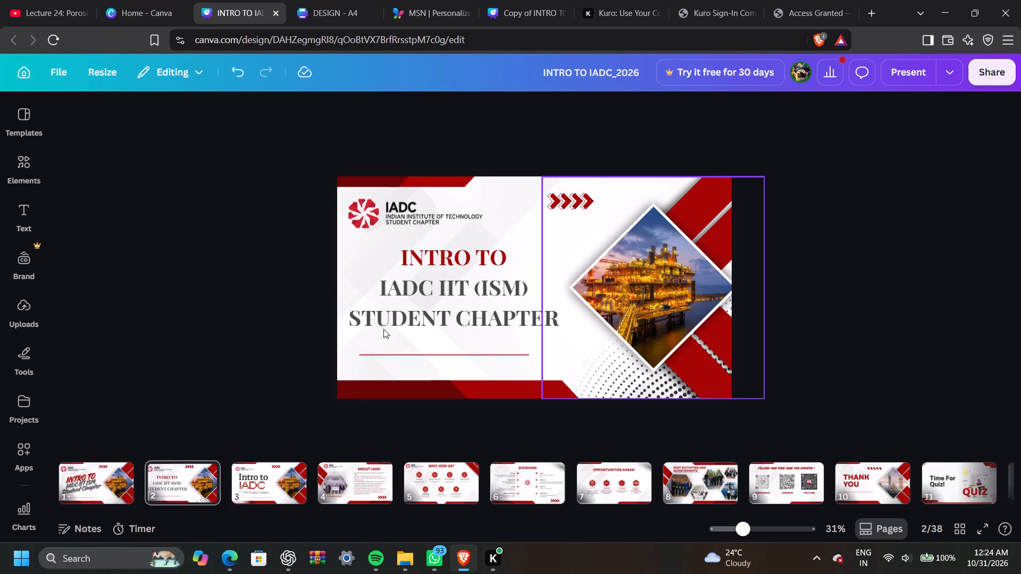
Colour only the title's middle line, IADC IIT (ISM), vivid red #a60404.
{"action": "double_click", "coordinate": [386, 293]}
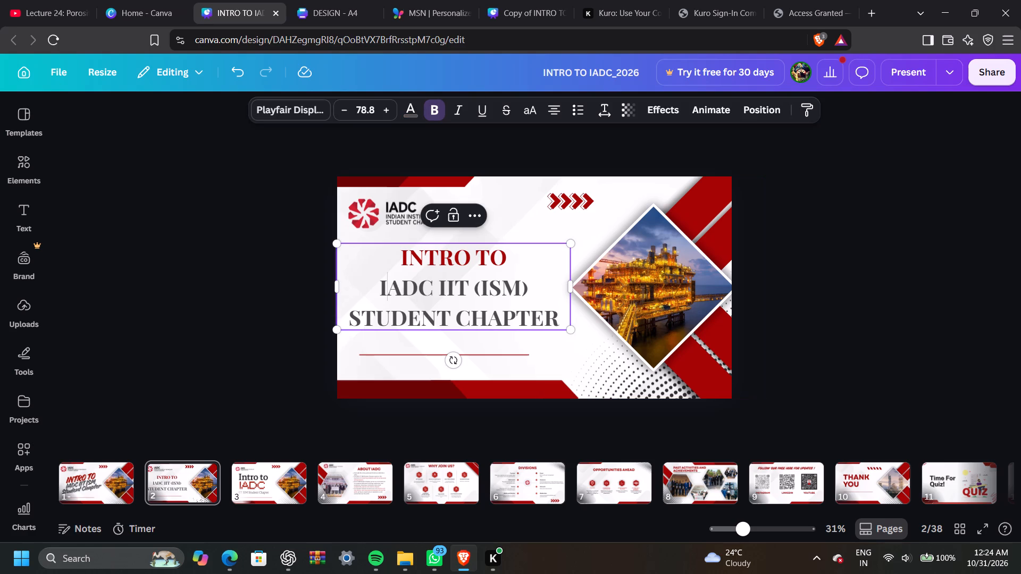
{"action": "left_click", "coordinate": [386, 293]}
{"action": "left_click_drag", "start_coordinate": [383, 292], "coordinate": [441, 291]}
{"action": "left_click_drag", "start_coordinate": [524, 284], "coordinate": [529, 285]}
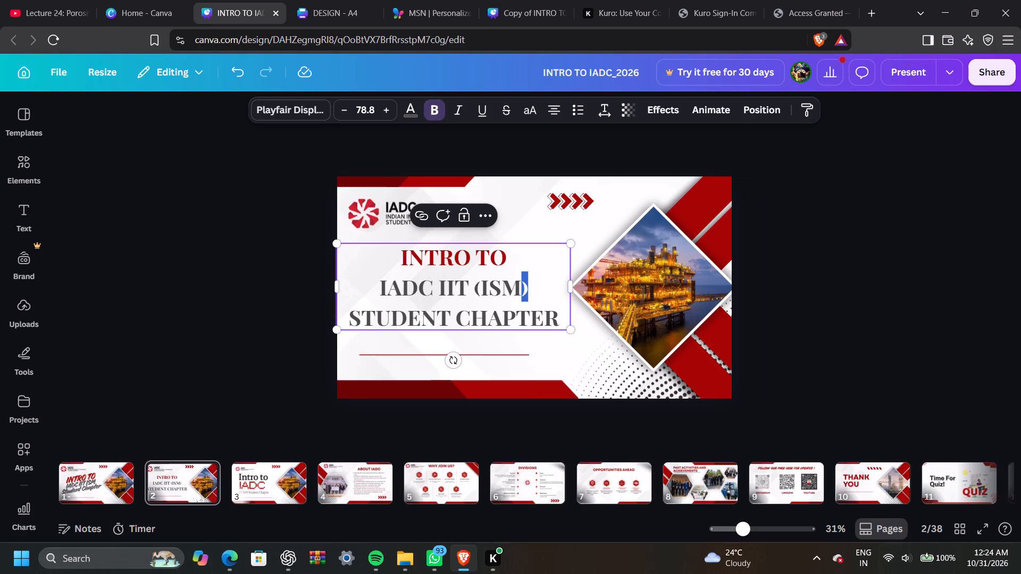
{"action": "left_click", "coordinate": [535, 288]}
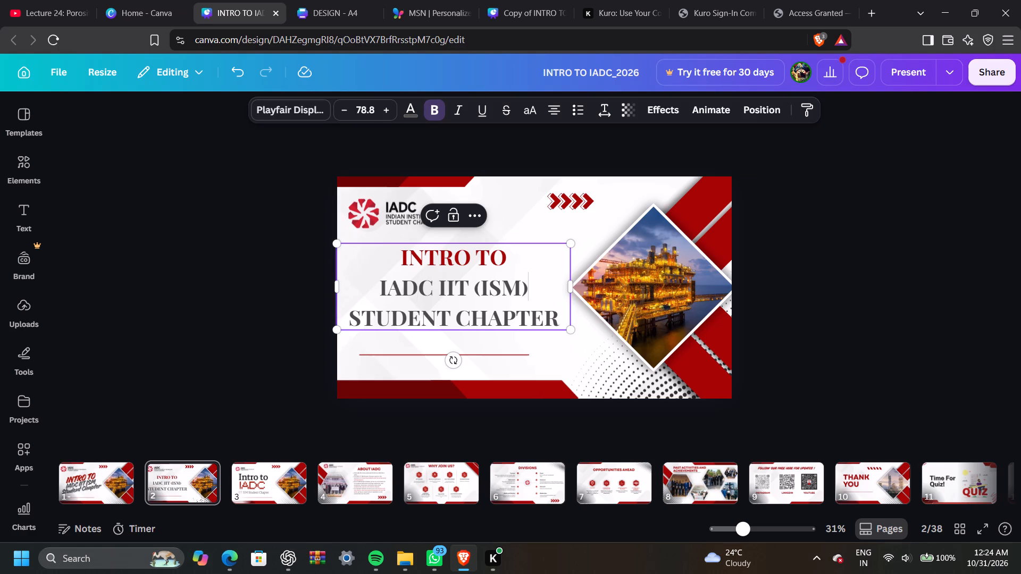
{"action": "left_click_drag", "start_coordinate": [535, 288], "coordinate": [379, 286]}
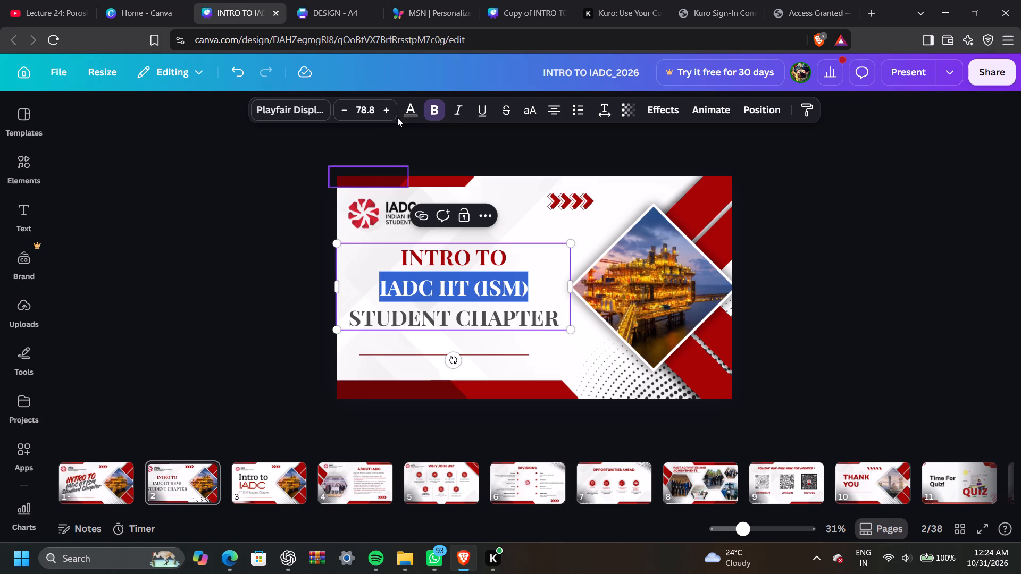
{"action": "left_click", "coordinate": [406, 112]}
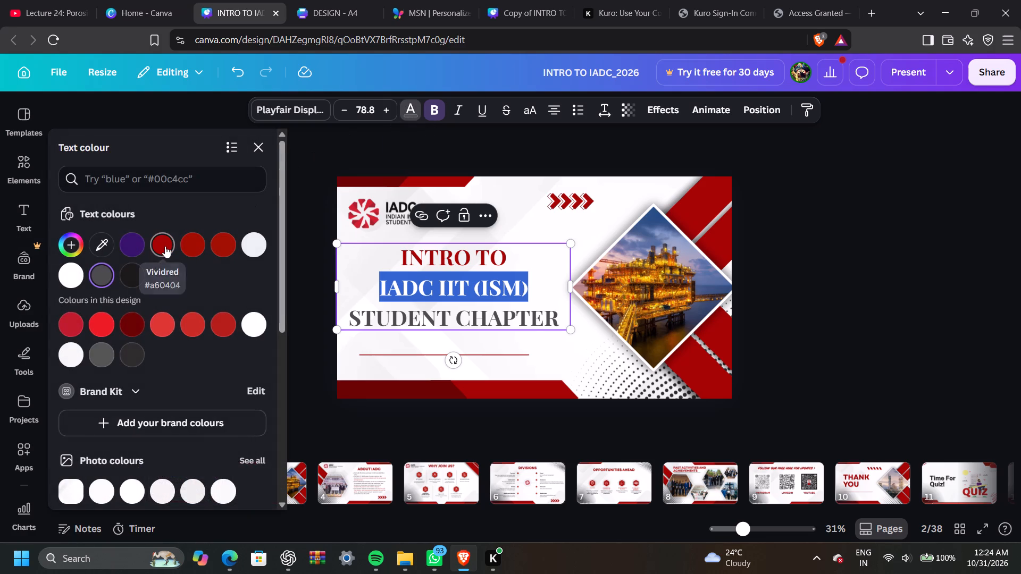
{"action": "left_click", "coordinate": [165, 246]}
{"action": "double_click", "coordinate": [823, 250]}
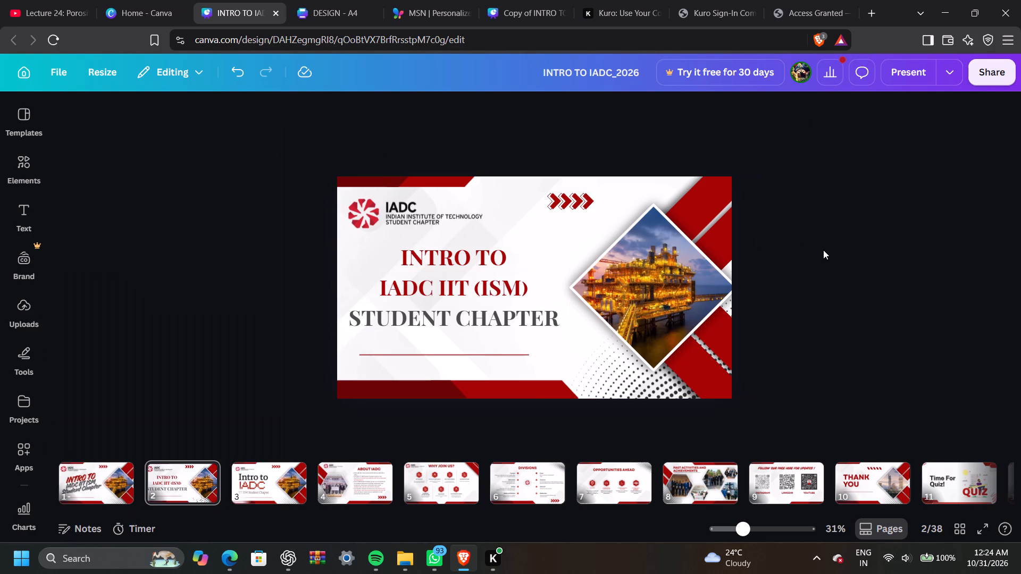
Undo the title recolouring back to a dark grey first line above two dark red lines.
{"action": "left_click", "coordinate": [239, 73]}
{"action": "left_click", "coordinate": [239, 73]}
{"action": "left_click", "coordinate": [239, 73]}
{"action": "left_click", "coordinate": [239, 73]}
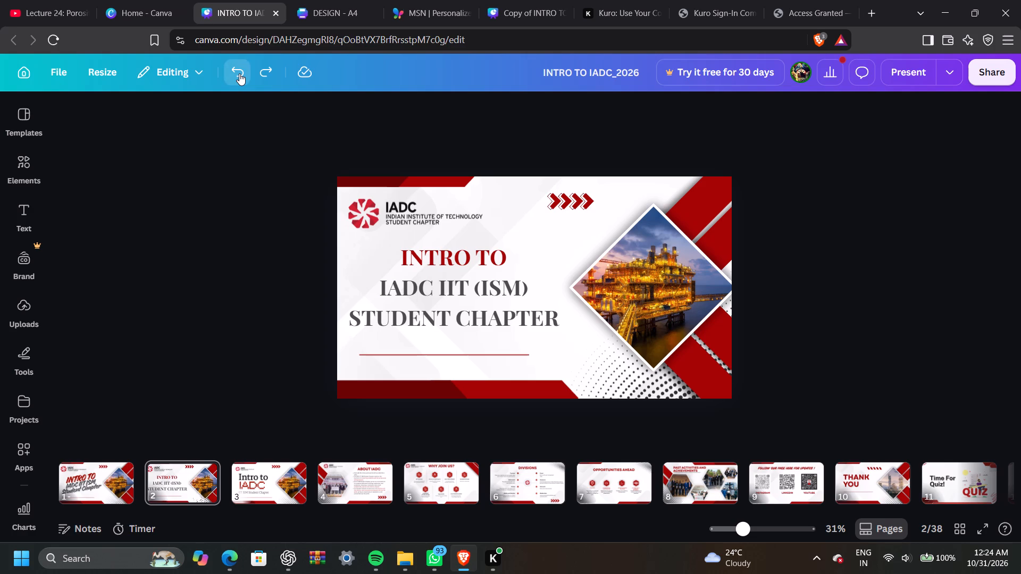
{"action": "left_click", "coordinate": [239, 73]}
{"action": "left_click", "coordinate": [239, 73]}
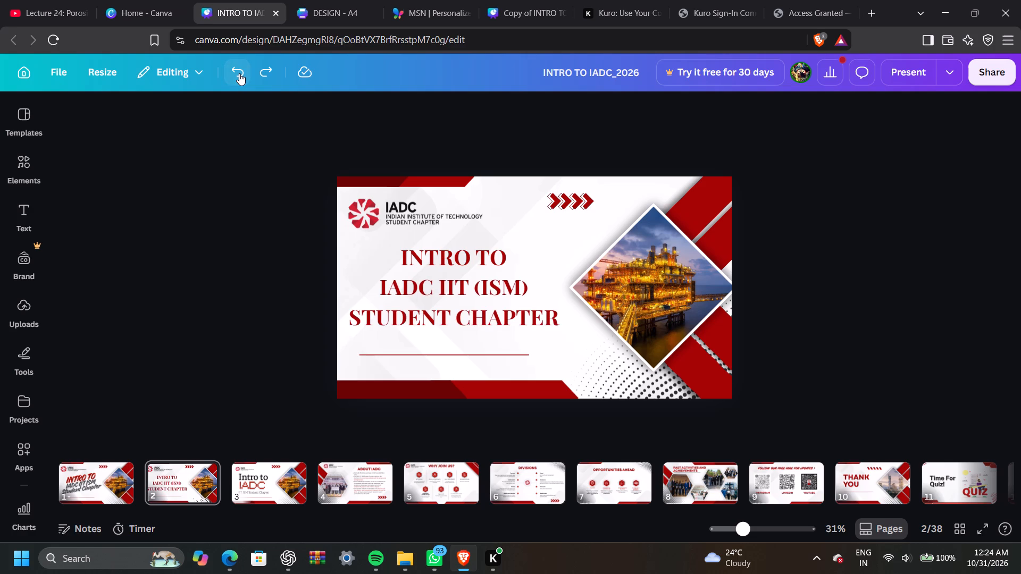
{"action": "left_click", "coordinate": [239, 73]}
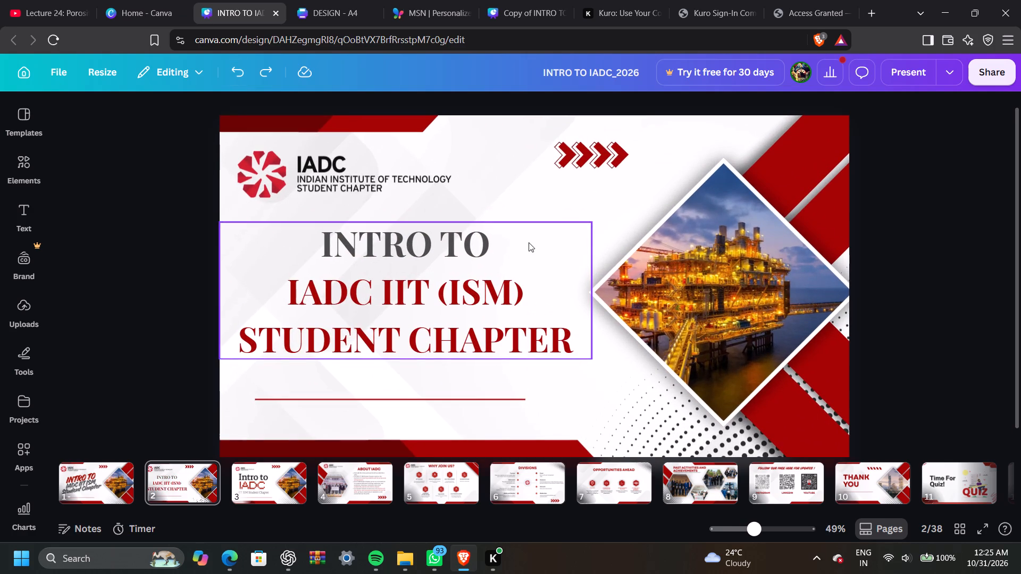
Enlarge only the title's first line, INTRO TO, to font size 92.8, keeping the title box in place.
{"action": "left_click_drag", "start_coordinate": [513, 239], "coordinate": [491, 235]}
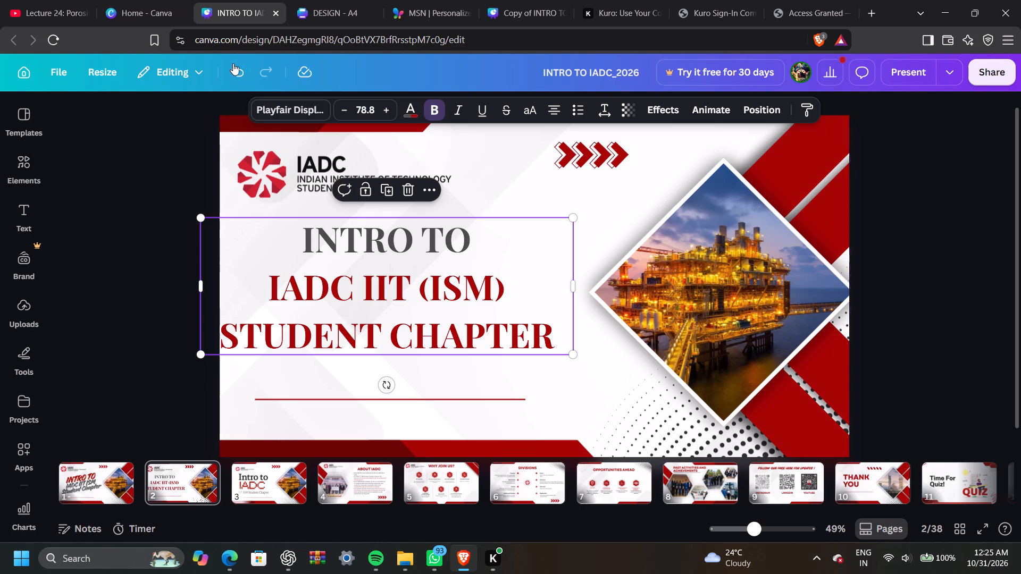
{"action": "left_click", "coordinate": [241, 60]}
{"action": "triple_click", "coordinate": [480, 249]}
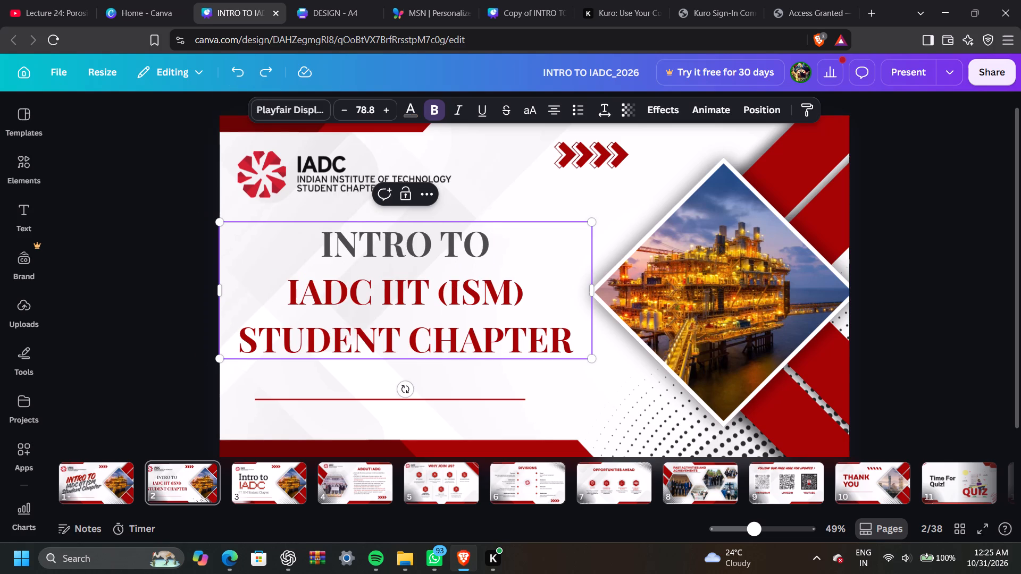
{"action": "left_click", "coordinate": [386, 108]}
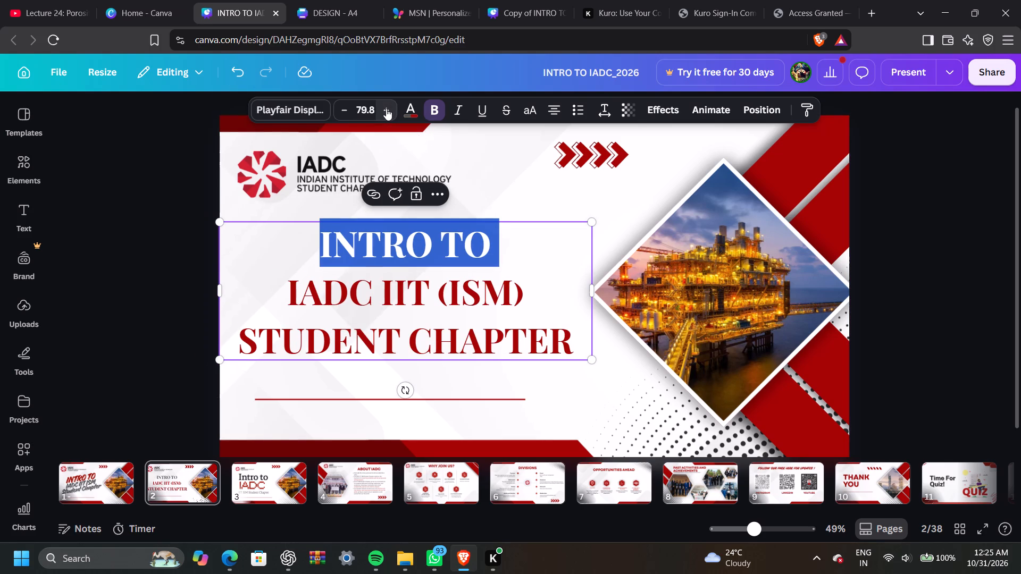
{"action": "triple_click", "coordinate": [386, 108]}
{"action": "triple_click", "coordinate": [386, 108]}
{"action": "triple_click", "coordinate": [386, 108]}
{"action": "triple_click", "coordinate": [386, 108]}
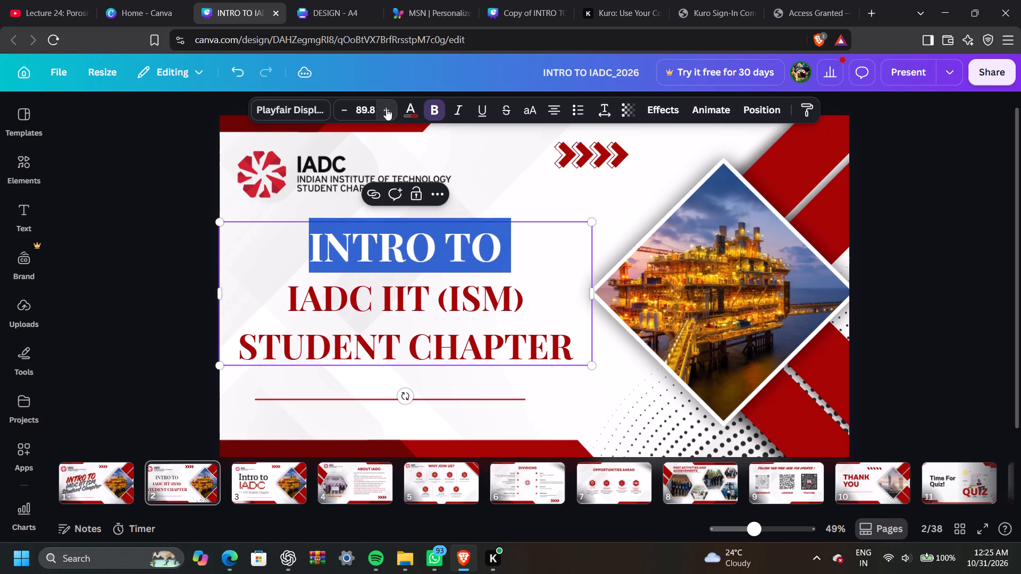
{"action": "left_click", "coordinate": [386, 108]}
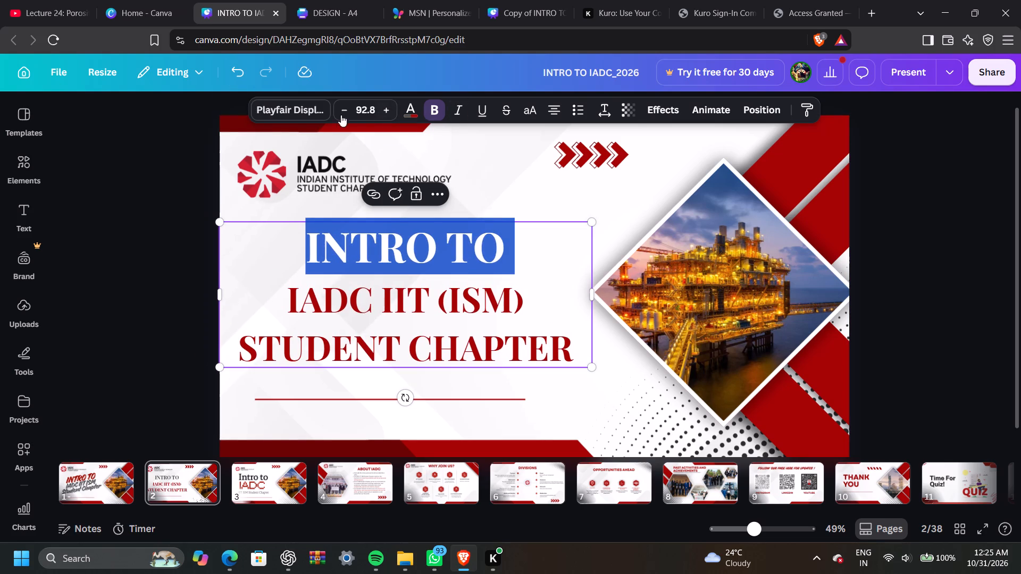
{"action": "left_click", "coordinate": [306, 113]}
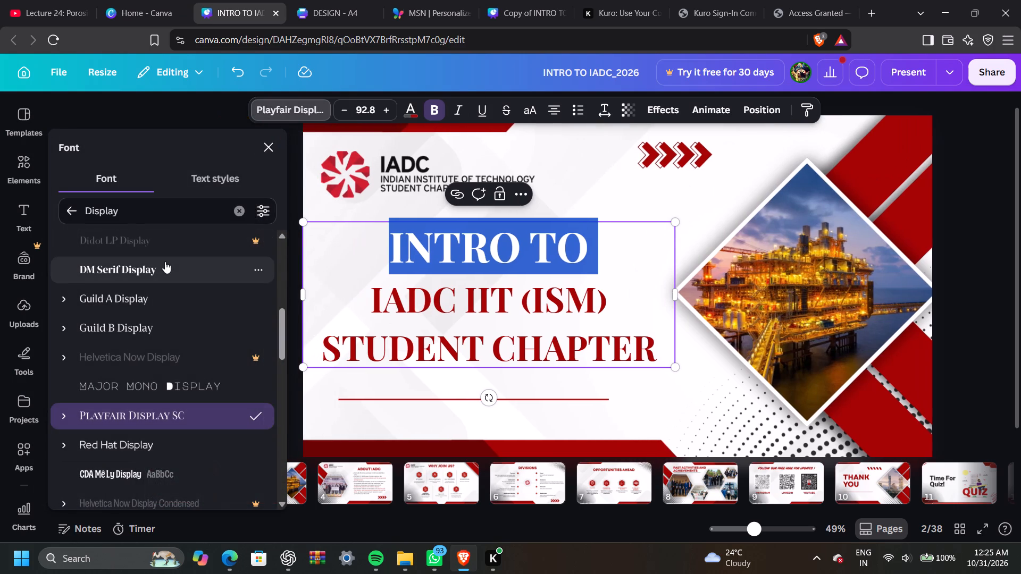
{"action": "scroll", "coordinate": [170, 355], "scroll_direction": "up", "scroll_amount": 3}
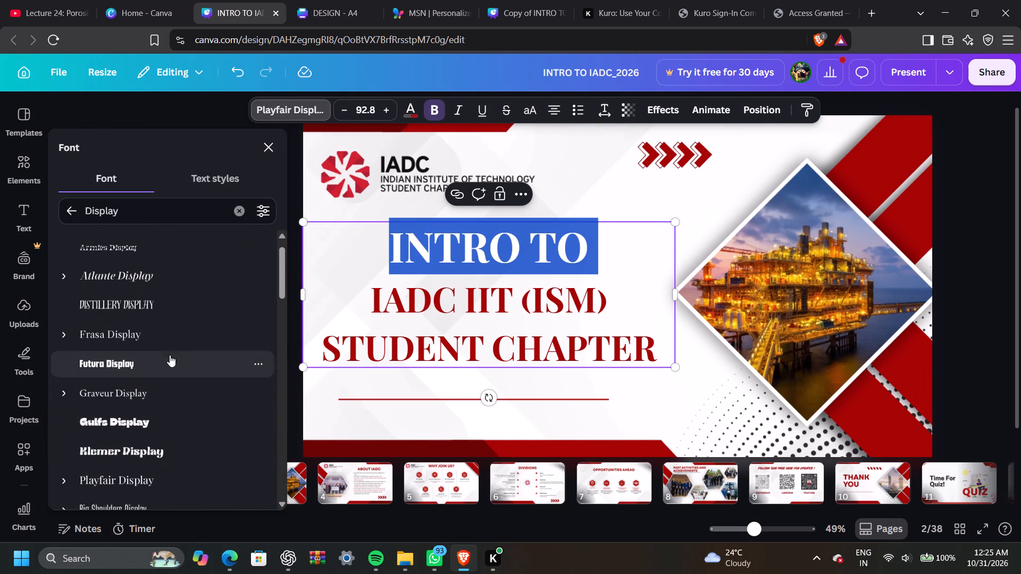
{"action": "left_click", "coordinate": [173, 337]}
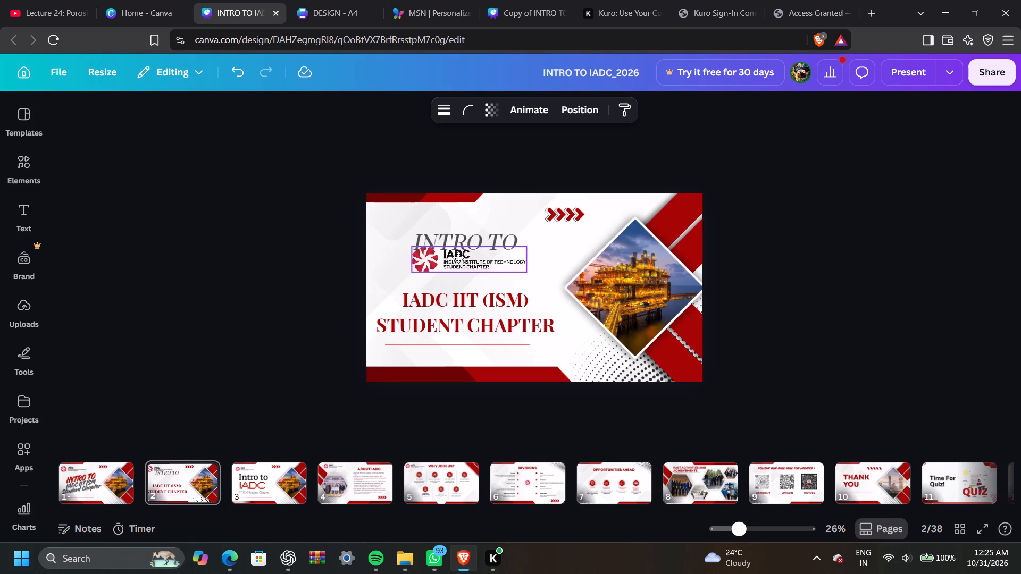
{"action": "left_click_drag", "start_coordinate": [458, 257], "coordinate": [459, 266]}
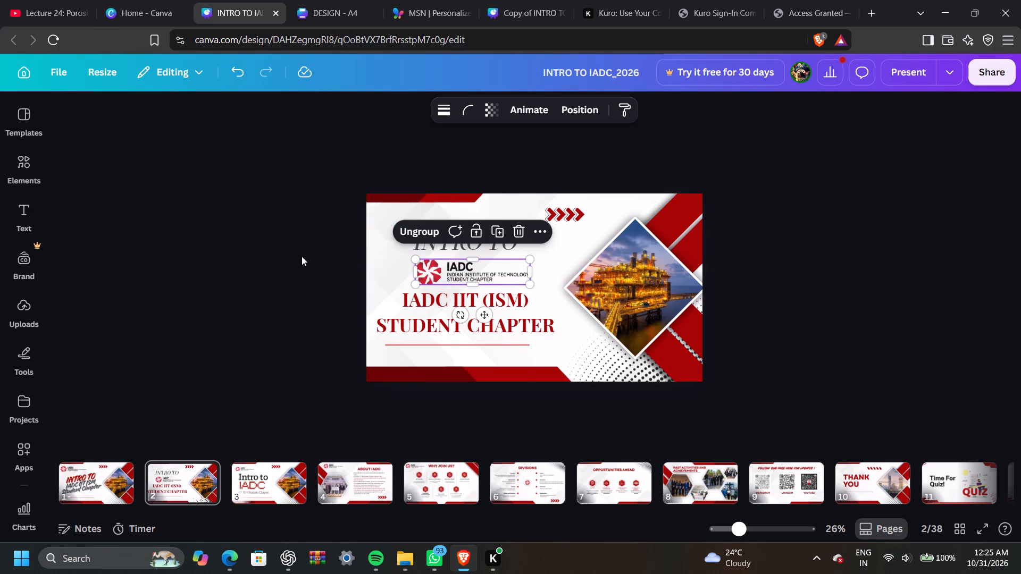
{"action": "left_click", "coordinate": [302, 256]}
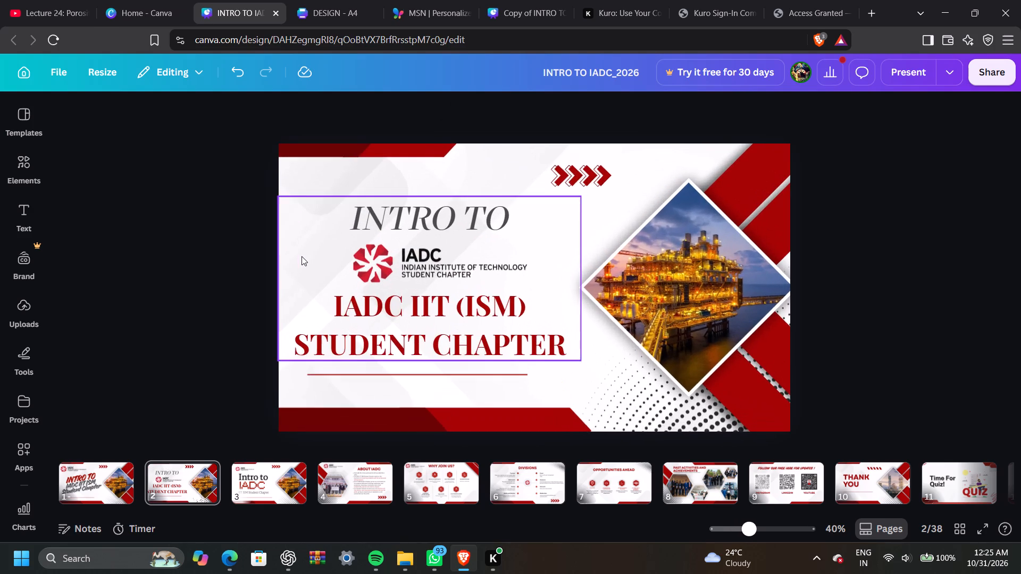
Add a second blank line between INTRO TO and IADC IIT (ISM) in the title to widen the gap.
{"action": "left_click", "coordinate": [523, 209]}
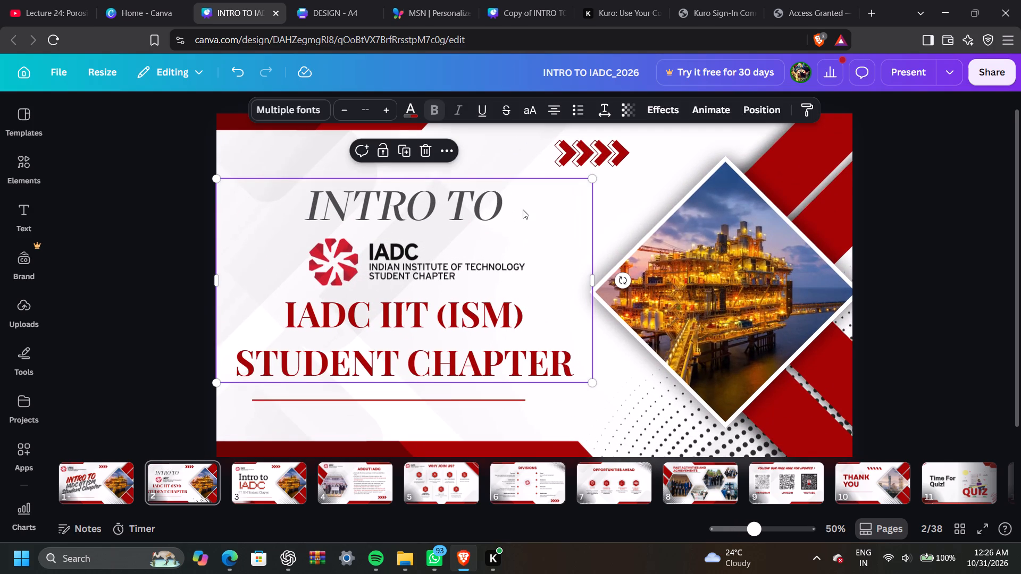
{"action": "double_click", "coordinate": [523, 209]}
{"action": "key", "text": "Right"}
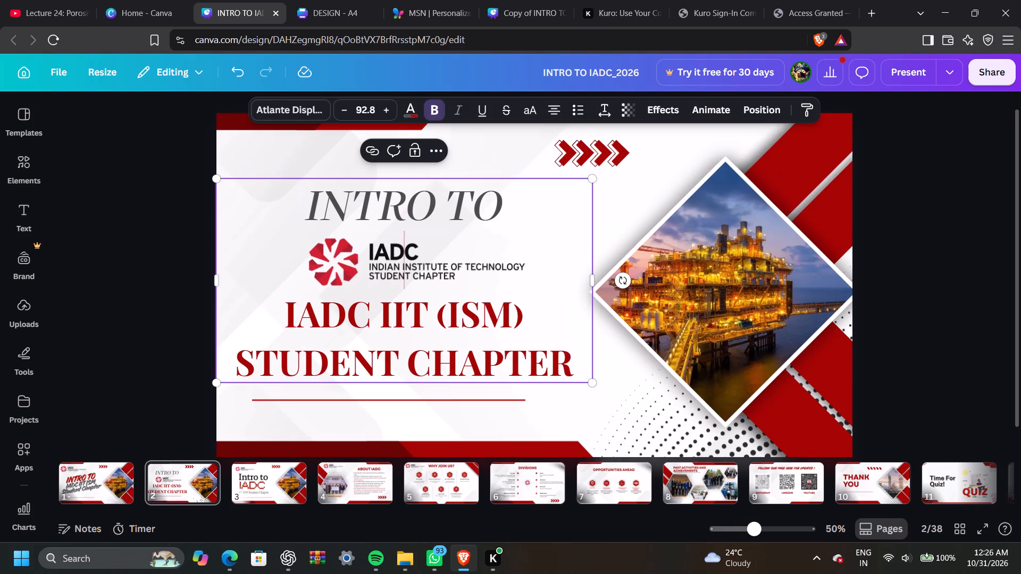
{"action": "key", "text": "Right"}
{"action": "key", "text": "Left"}
{"action": "key", "text": "Left"}
{"action": "key", "text": "Left"}
{"action": "key", "text": "Left"}
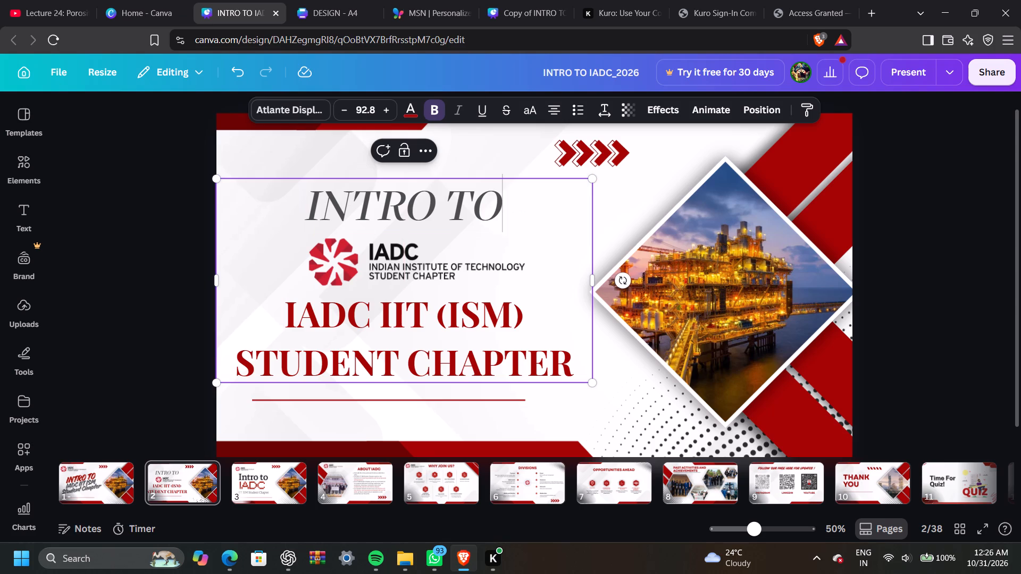
{"action": "key", "text": "Left"}
{"action": "key", "text": "Right"}
{"action": "key", "text": "Return"}
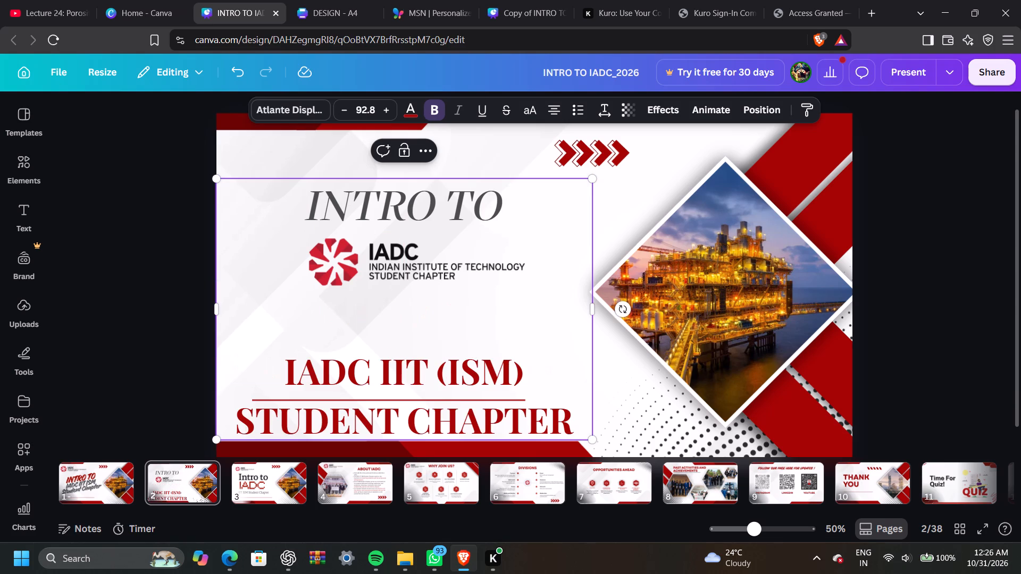
{"action": "left_click", "coordinate": [140, 289]}
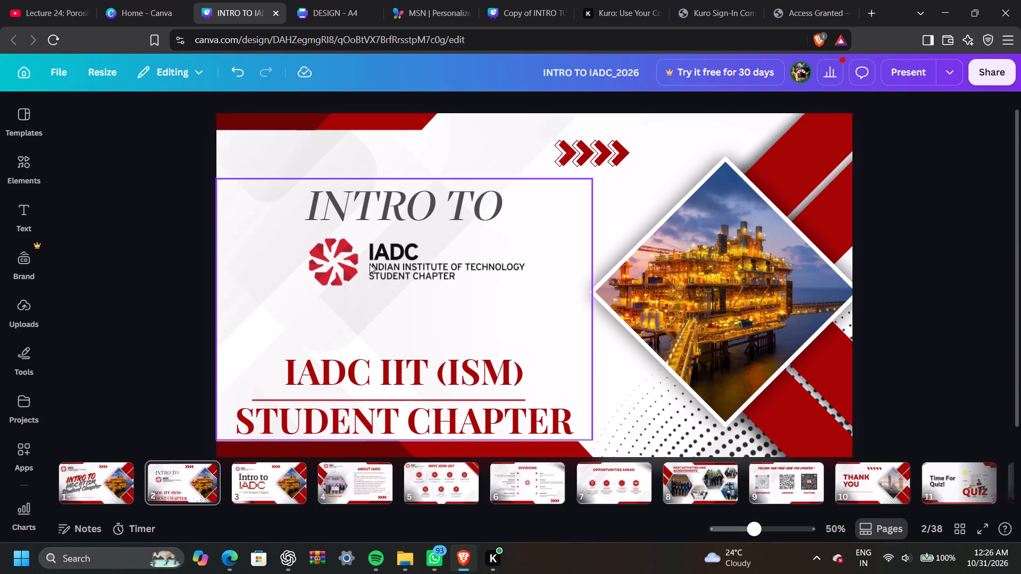
Reposition the title box so its lines sit above and below the logo, with the thin red line lowered beneath it.
{"action": "left_click_drag", "start_coordinate": [370, 264], "coordinate": [376, 226]}
{"action": "left_click", "coordinate": [108, 284]}
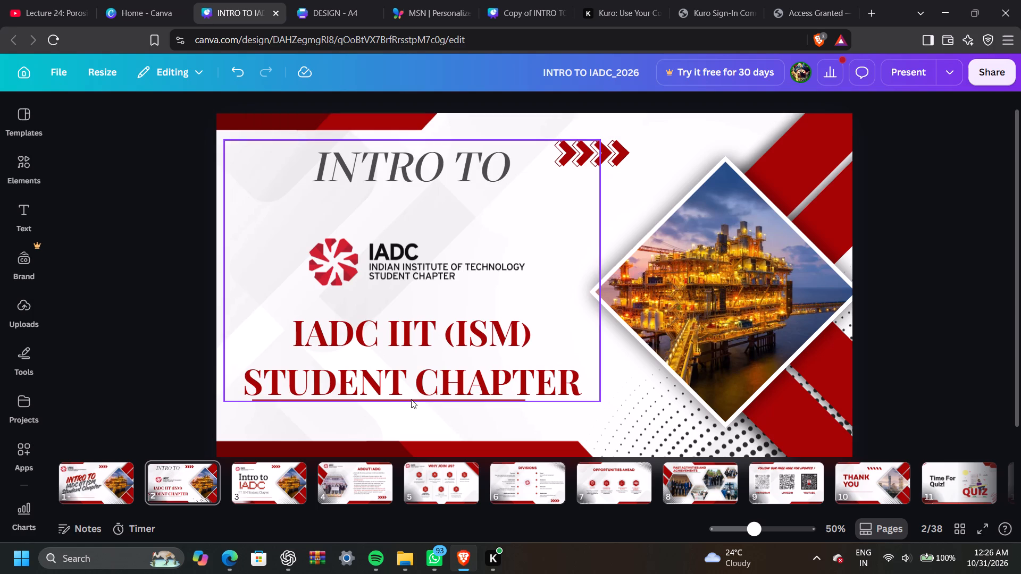
{"action": "left_click_drag", "start_coordinate": [430, 397], "coordinate": [445, 363]}
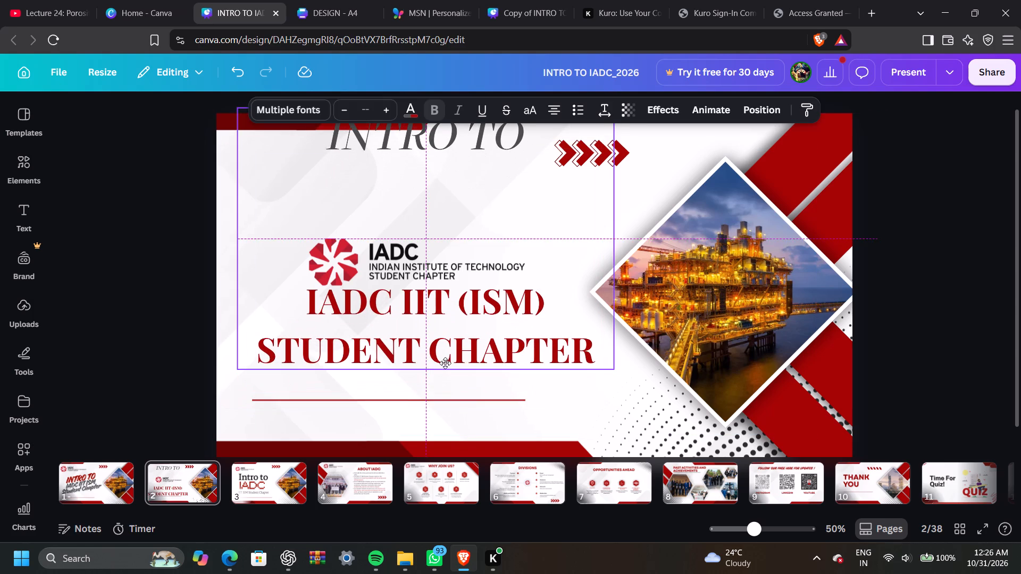
{"action": "left_click_drag", "start_coordinate": [445, 363], "coordinate": [440, 369]}
{"action": "left_click_drag", "start_coordinate": [489, 400], "coordinate": [489, 410]}
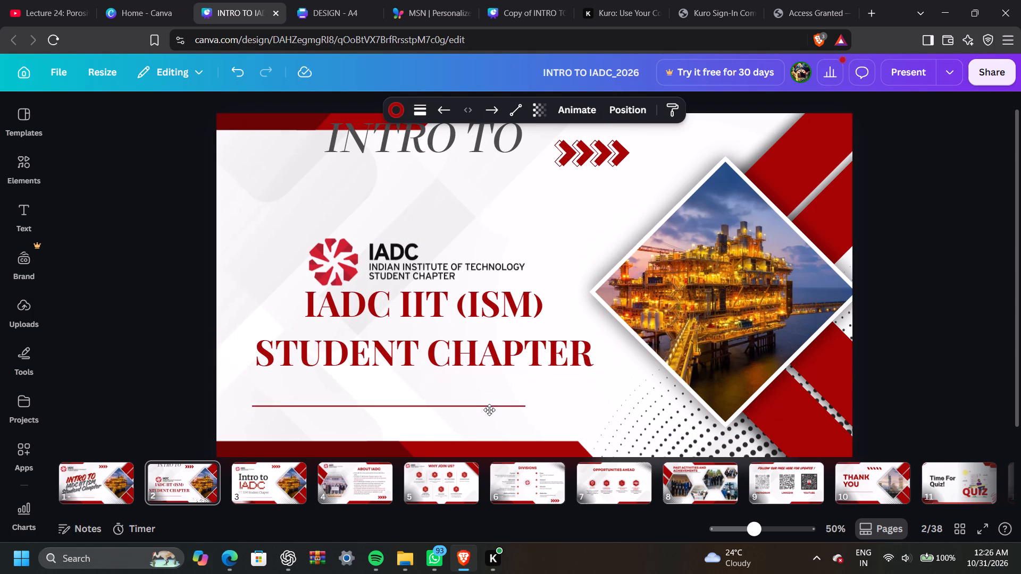
{"action": "left_click_drag", "start_coordinate": [489, 410], "coordinate": [488, 424]}
{"action": "left_click", "coordinate": [175, 404]}
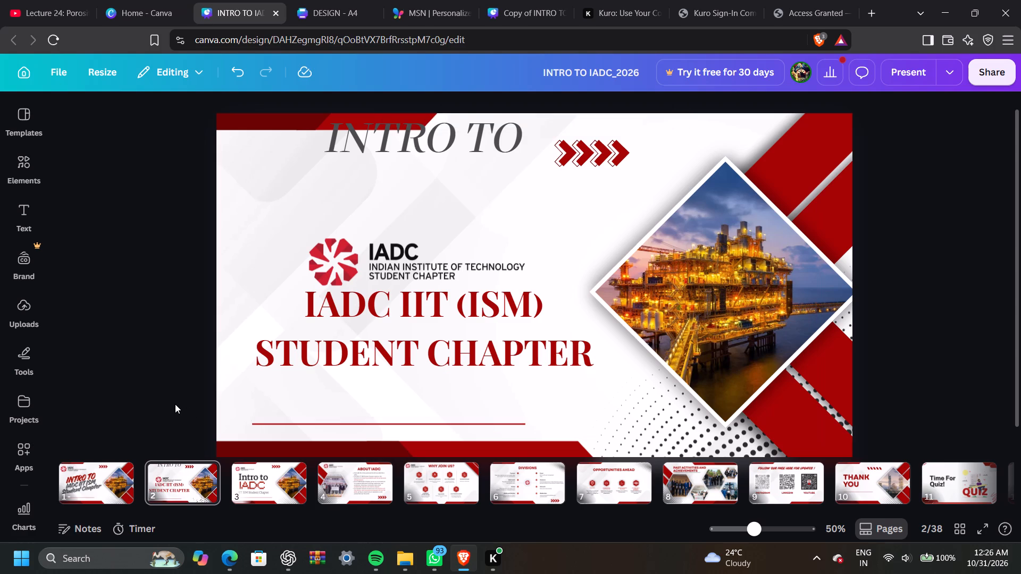
{"action": "scroll", "coordinate": [175, 404], "scroll_direction": "up", "scroll_amount": 1}
{"action": "left_click_drag", "start_coordinate": [410, 359], "coordinate": [399, 384]}
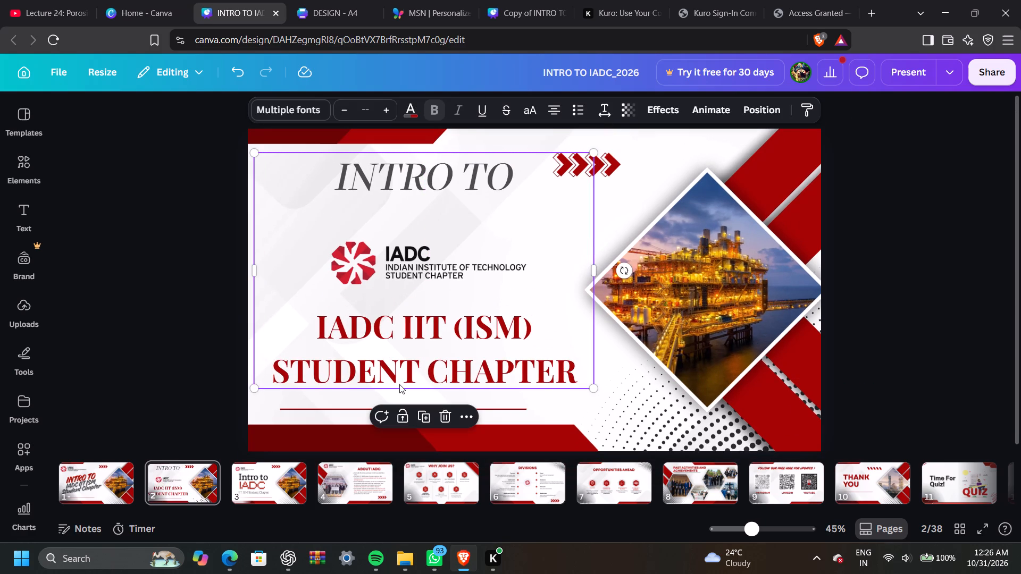
Select the IADC logo group through the page's layers and enlarge it to about 823 × 180.
{"action": "left_click", "coordinate": [436, 266]}
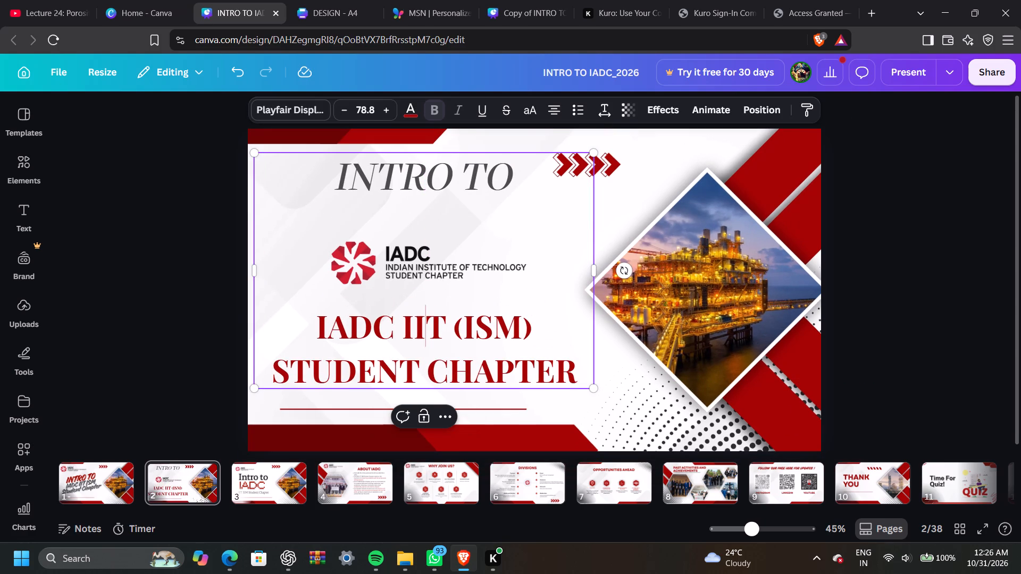
{"action": "left_click", "coordinate": [378, 255]}
{"action": "left_click", "coordinate": [413, 257]}
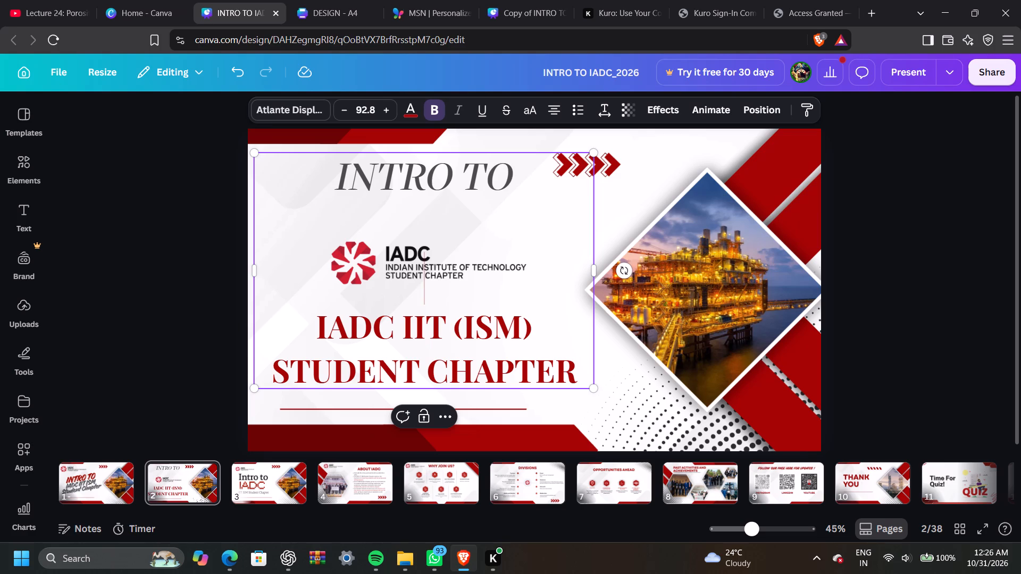
{"action": "right_click", "coordinate": [413, 257]}
{"action": "left_click", "coordinate": [275, 291]}
{"action": "left_click", "coordinate": [447, 416]}
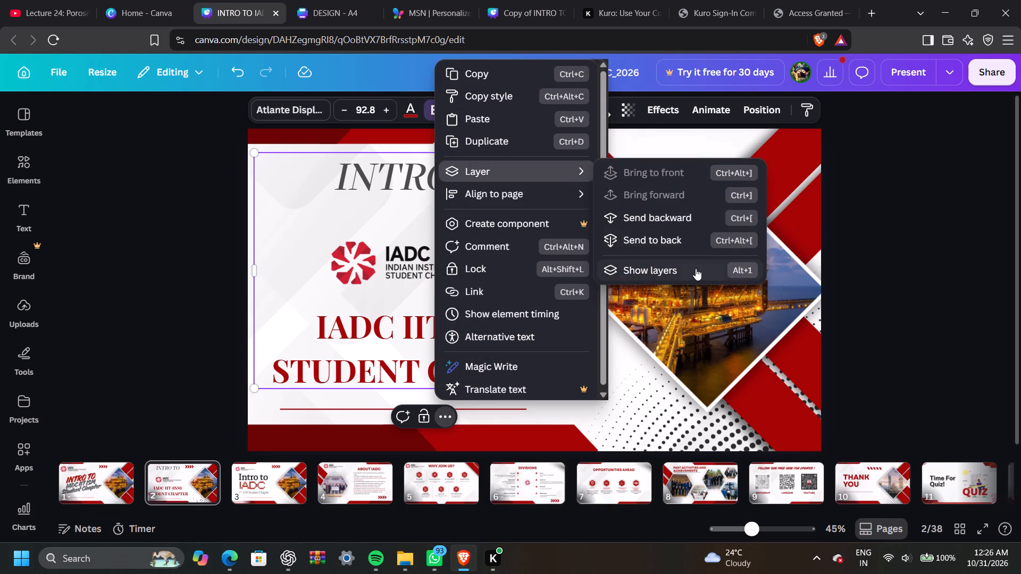
{"action": "left_click", "coordinate": [696, 269]}
{"action": "left_click", "coordinate": [178, 295]}
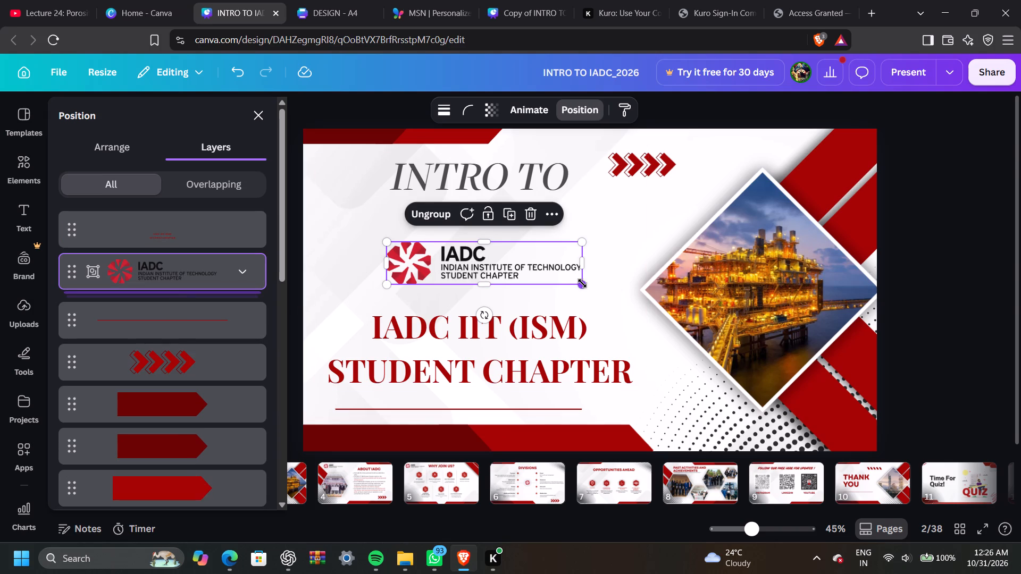
{"action": "left_click_drag", "start_coordinate": [582, 283], "coordinate": [600, 300]}
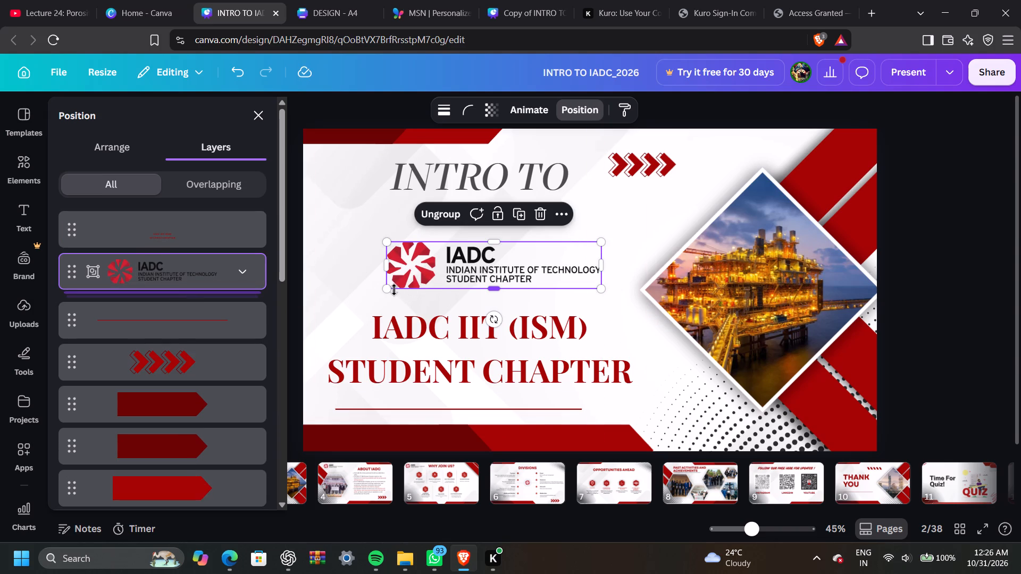
{"action": "left_click_drag", "start_coordinate": [387, 288], "coordinate": [357, 301]}
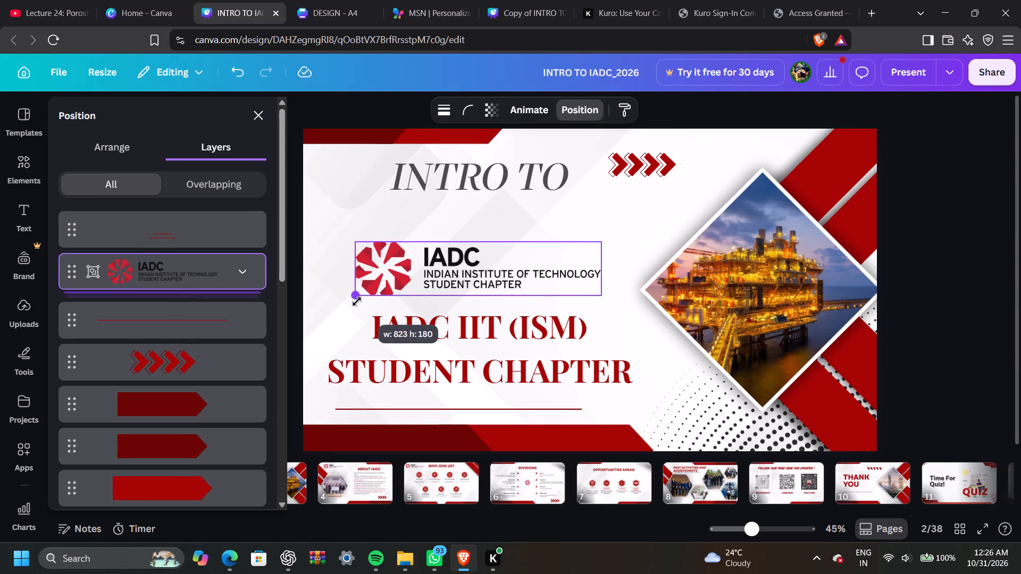
{"action": "left_click_drag", "start_coordinate": [357, 301], "coordinate": [356, 301]}
{"action": "left_click", "coordinate": [913, 284]}
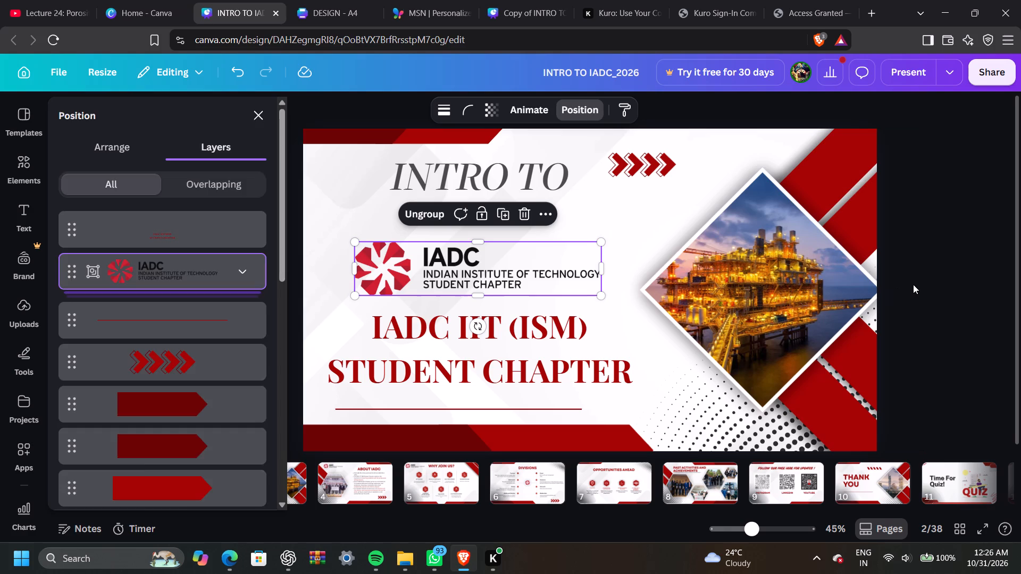
{"action": "left_click", "coordinate": [913, 284]}
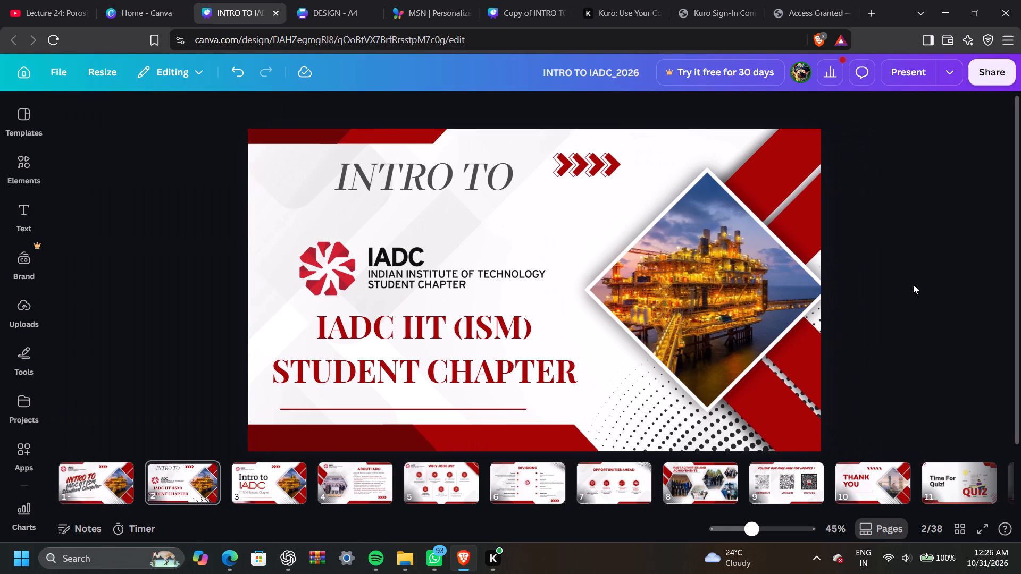
{"action": "double_click", "coordinate": [504, 172]}
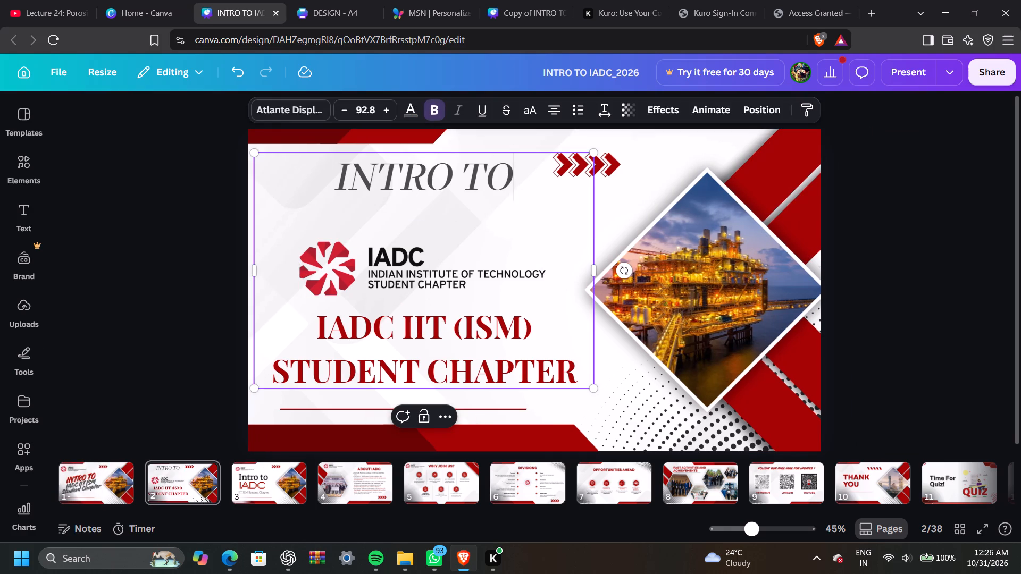
{"action": "key", "text": "BackSpace"}
{"action": "key", "text": "BackSpace"}
{"action": "key", "text": "BackSpace"}
{"action": "key", "text": "BackSpace"}
{"action": "key", "text": "BackSpace"}
{"action": "key", "text": "BackSpace"}
{"action": "key", "text": "BackSpace"}
{"action": "key", "text": "BackSpace"}
{"action": "key", "text": "BackSpace"}
{"action": "key", "text": "BackSpace"}
{"action": "key", "text": "BackSpace"}
{"action": "key", "text": "BackSpace"}
{"action": "key", "text": "BackSpace"}
{"action": "key", "text": "BackSpace"}
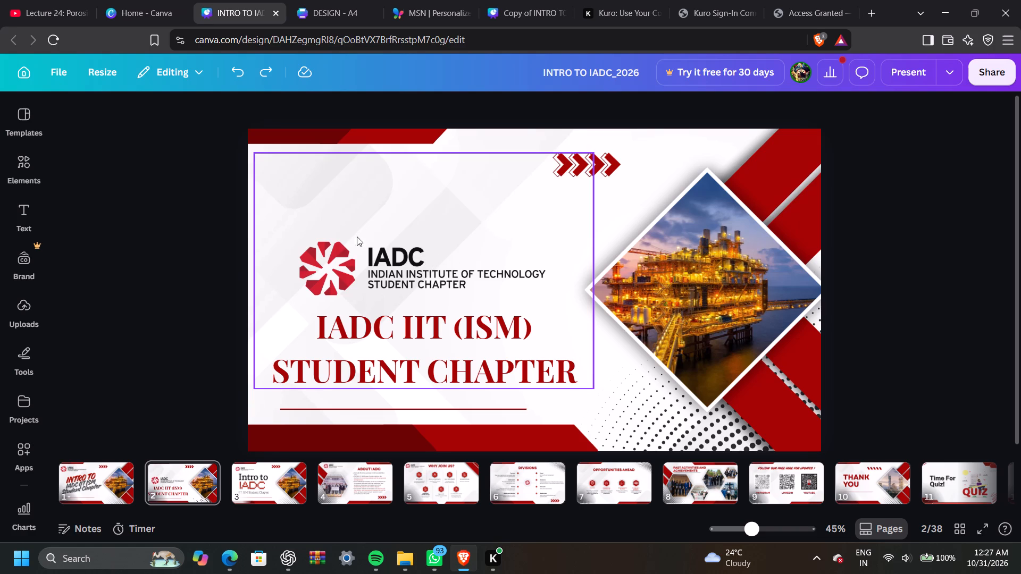
Duplicate the IADC IIT (ISM) STUDENT CHAPTER title box on the page.
{"action": "left_click", "coordinate": [30, 208]}
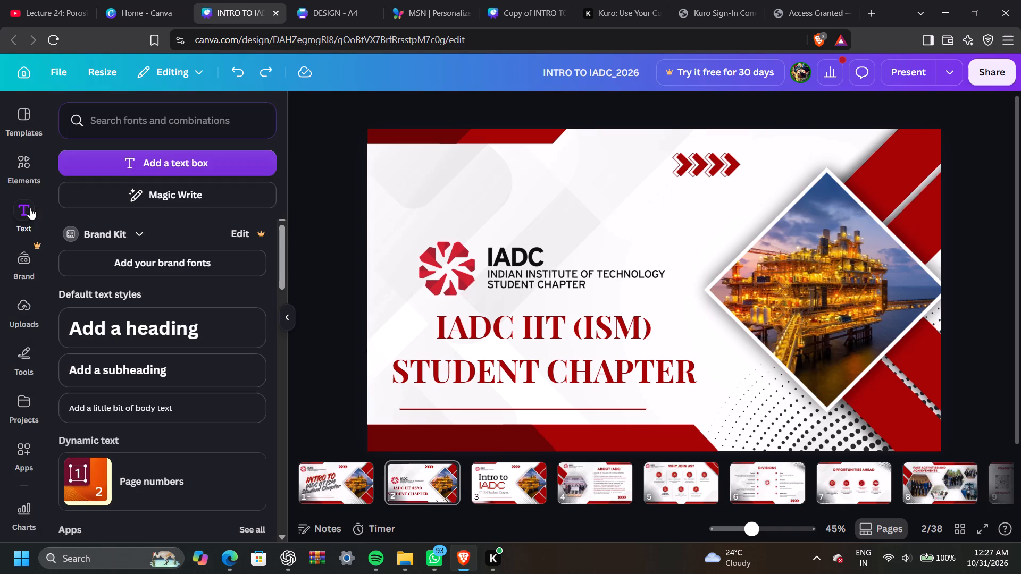
{"action": "left_click", "coordinate": [552, 357]}
{"action": "left_click", "coordinate": [288, 316]}
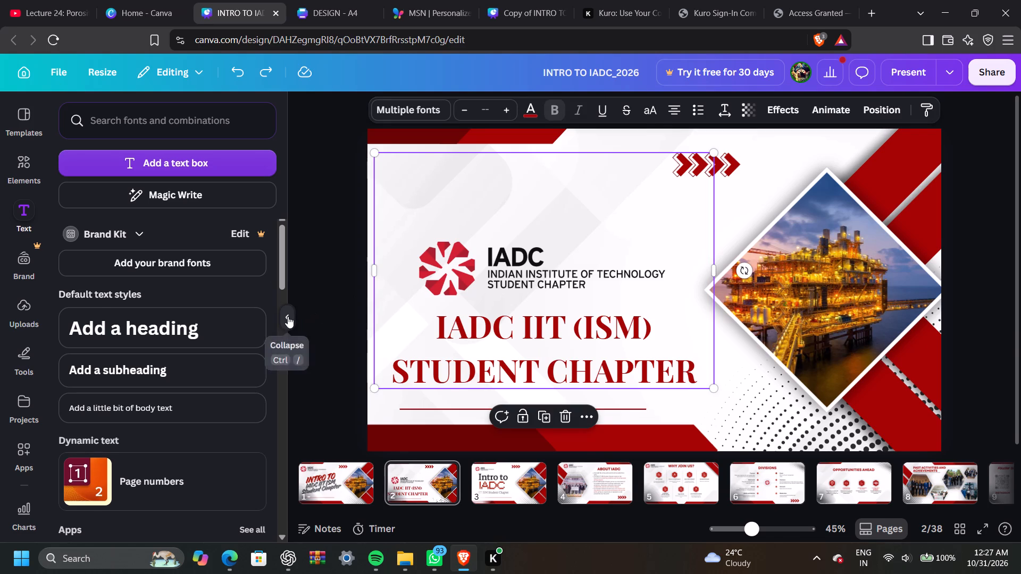
{"action": "left_click", "coordinate": [420, 417]}
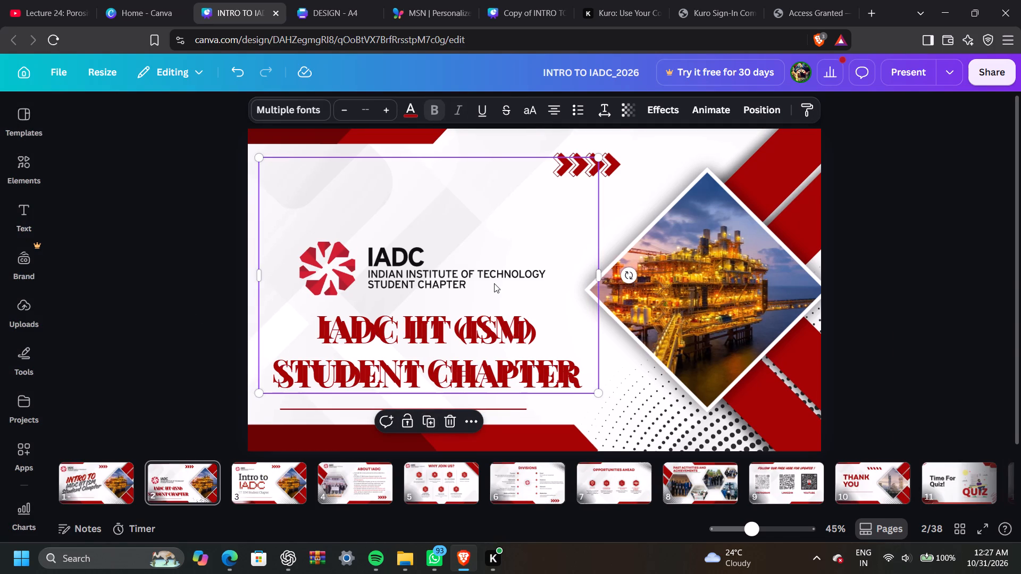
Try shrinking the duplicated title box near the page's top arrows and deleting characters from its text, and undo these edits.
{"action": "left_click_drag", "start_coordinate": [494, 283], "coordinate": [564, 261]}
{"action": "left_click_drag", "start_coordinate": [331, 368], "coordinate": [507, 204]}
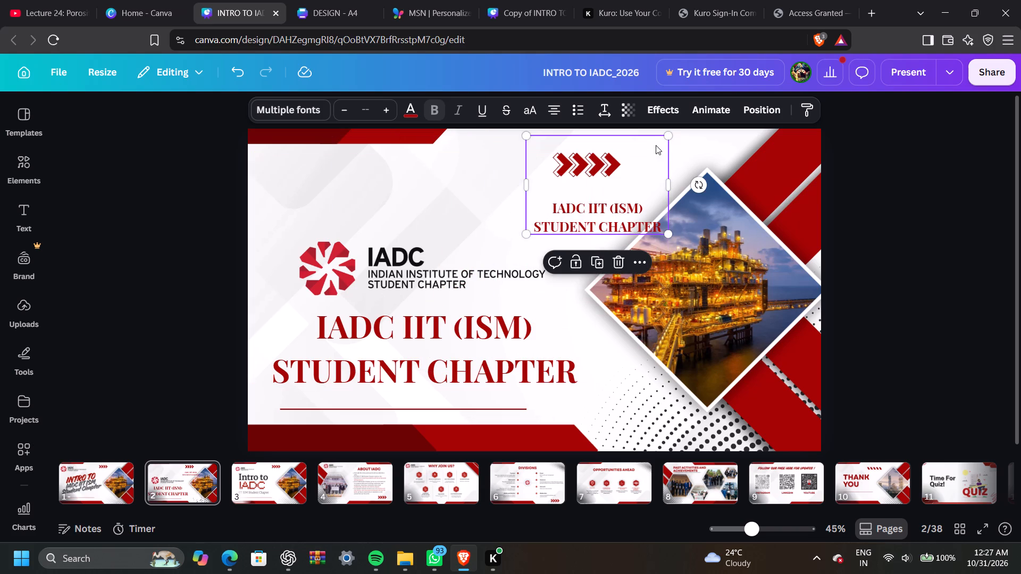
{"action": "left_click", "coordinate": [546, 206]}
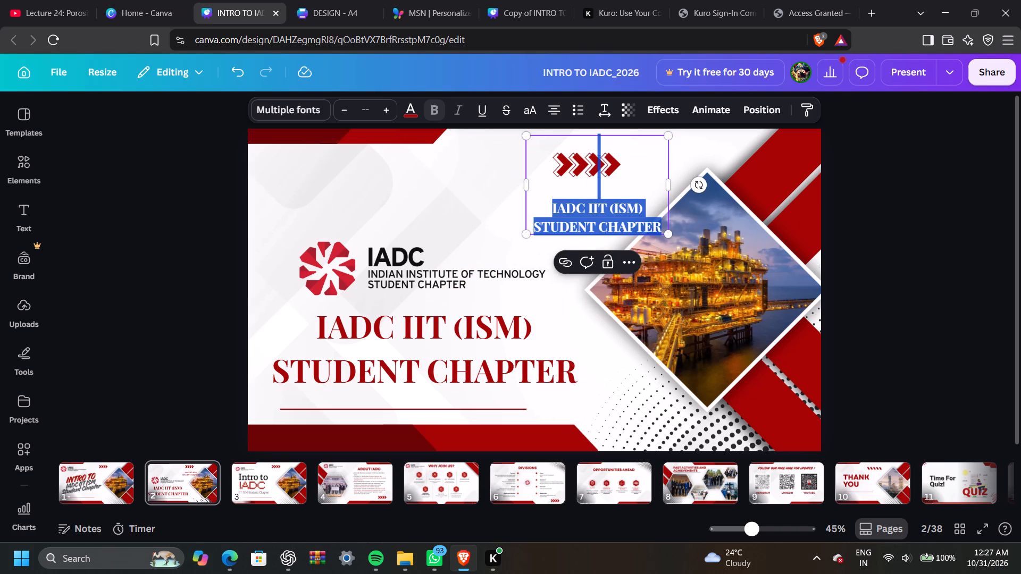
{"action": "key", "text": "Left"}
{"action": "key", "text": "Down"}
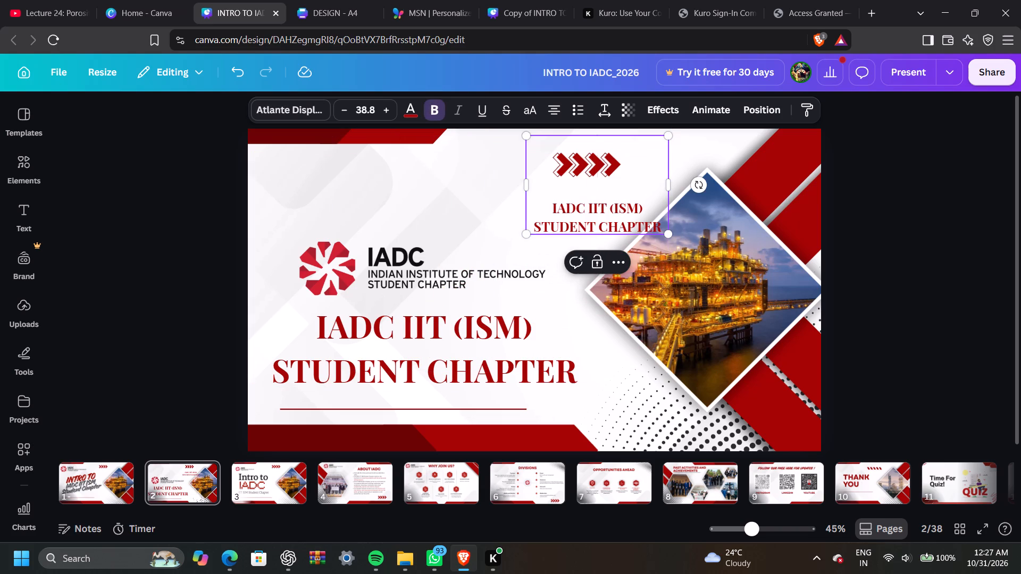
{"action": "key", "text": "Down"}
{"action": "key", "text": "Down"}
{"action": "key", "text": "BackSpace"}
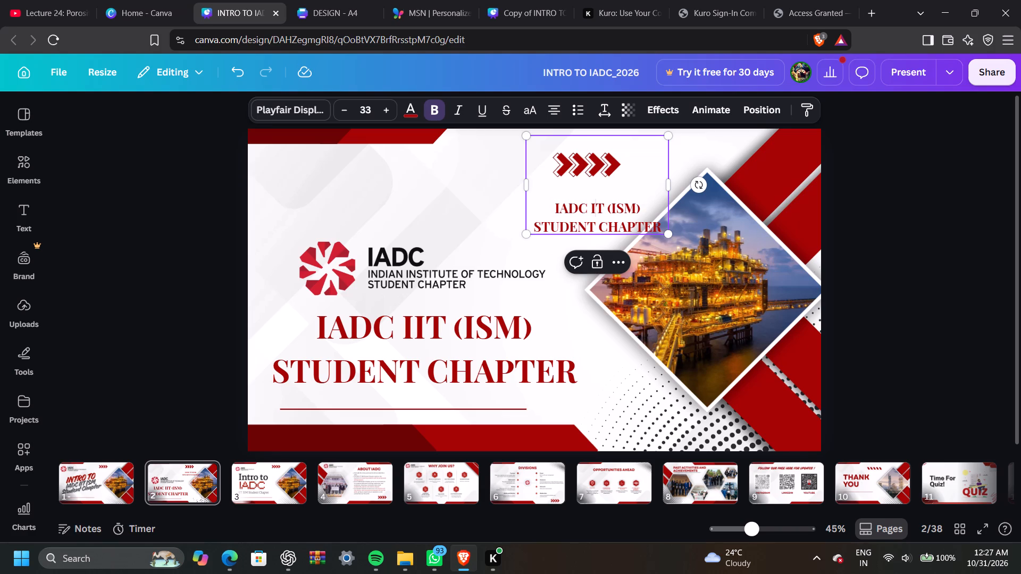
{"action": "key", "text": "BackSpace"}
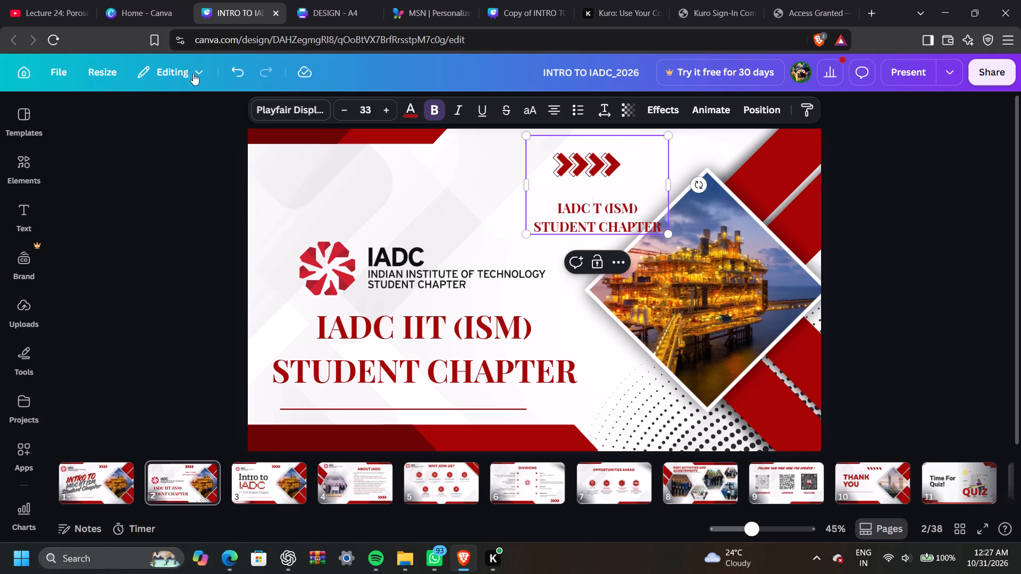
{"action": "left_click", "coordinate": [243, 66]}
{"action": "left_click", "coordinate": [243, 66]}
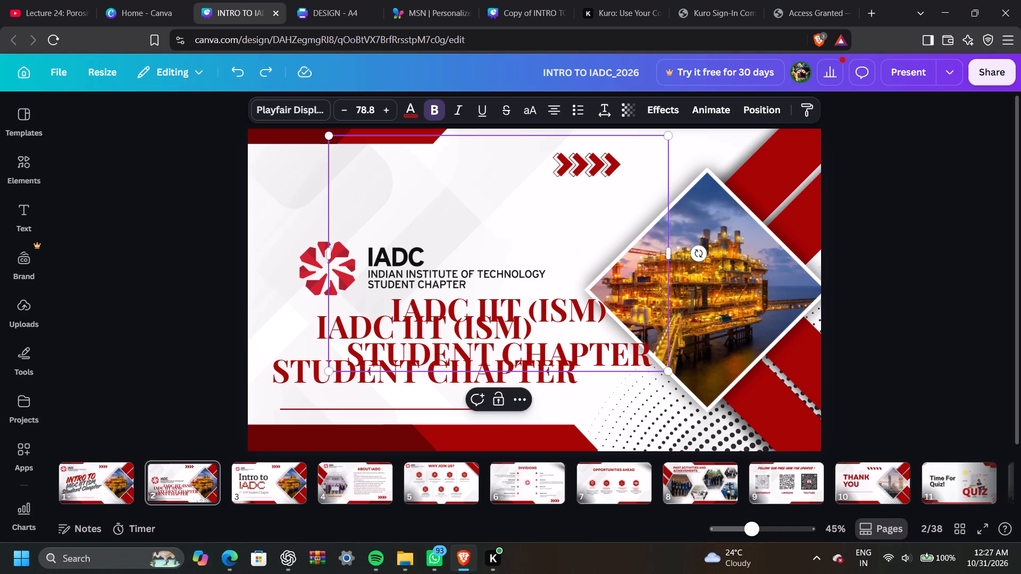
Remove the blank lines from the duplicated title box and replace its text with INTRO TO.
{"action": "left_click_drag", "start_coordinate": [384, 240], "coordinate": [392, 224]}
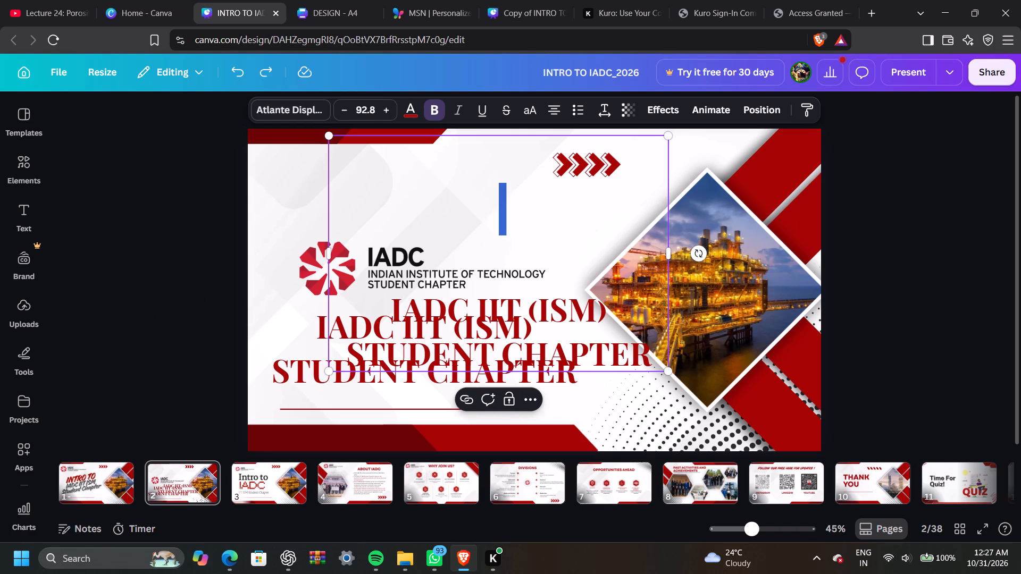
{"action": "key", "text": "BackSpace"}
{"action": "key", "text": "BackSpace"}
{"action": "key", "text": "BackSpace"}
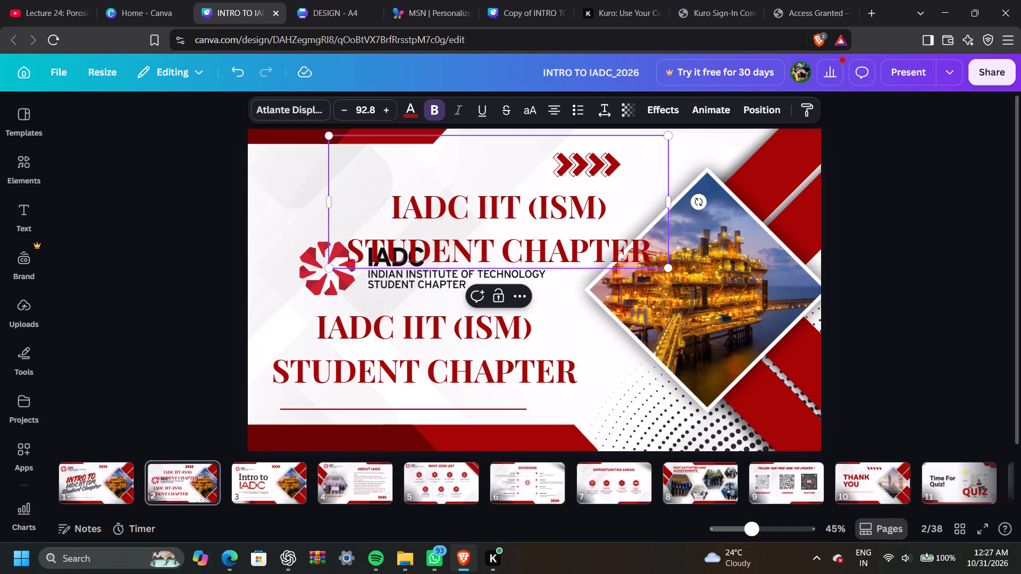
{"action": "left_click", "coordinate": [908, 226]}
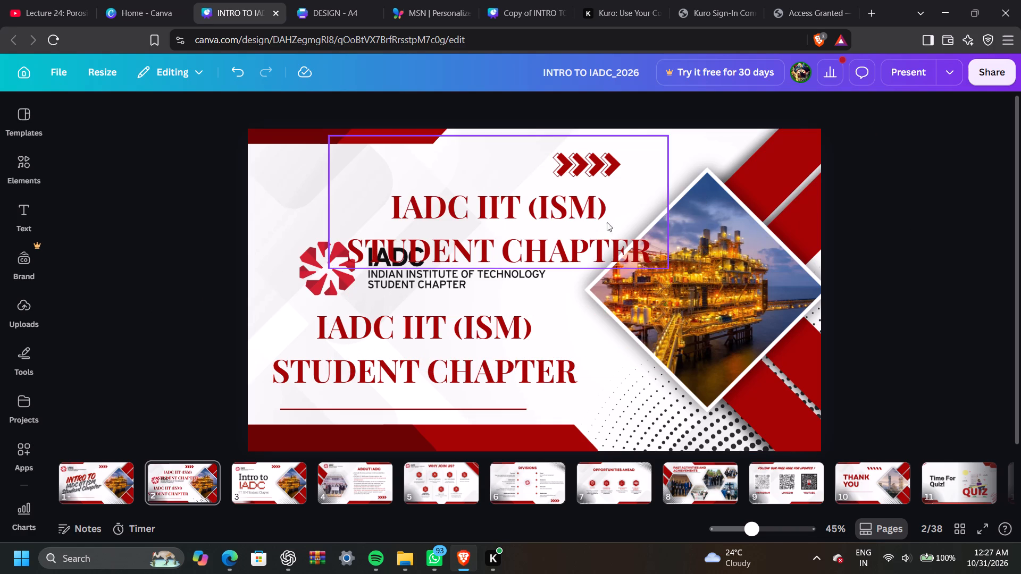
{"action": "double_click", "coordinate": [599, 222]}
{"action": "double_click", "coordinate": [599, 222]}
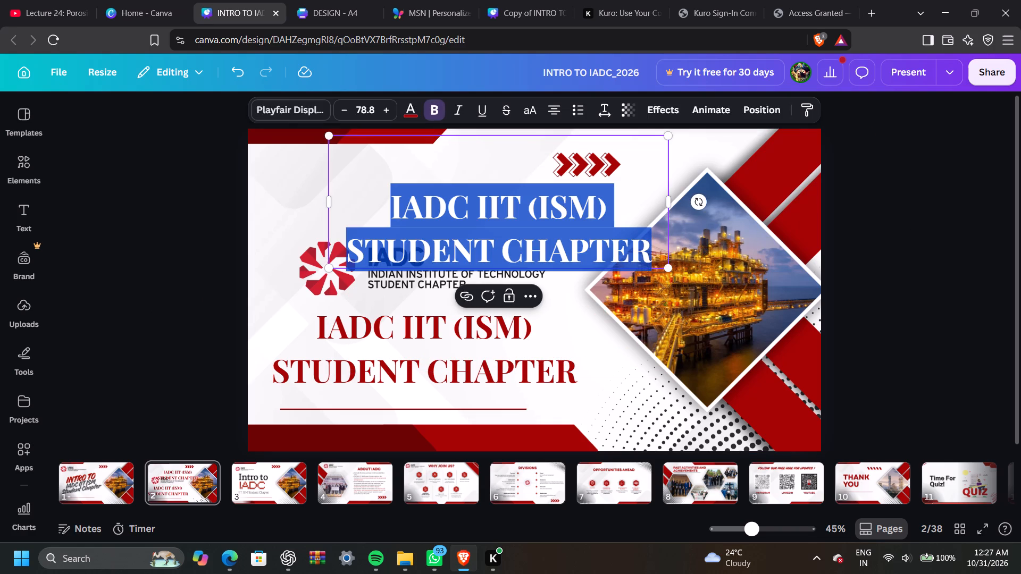
{"action": "type", "text": "INTRO TO"}
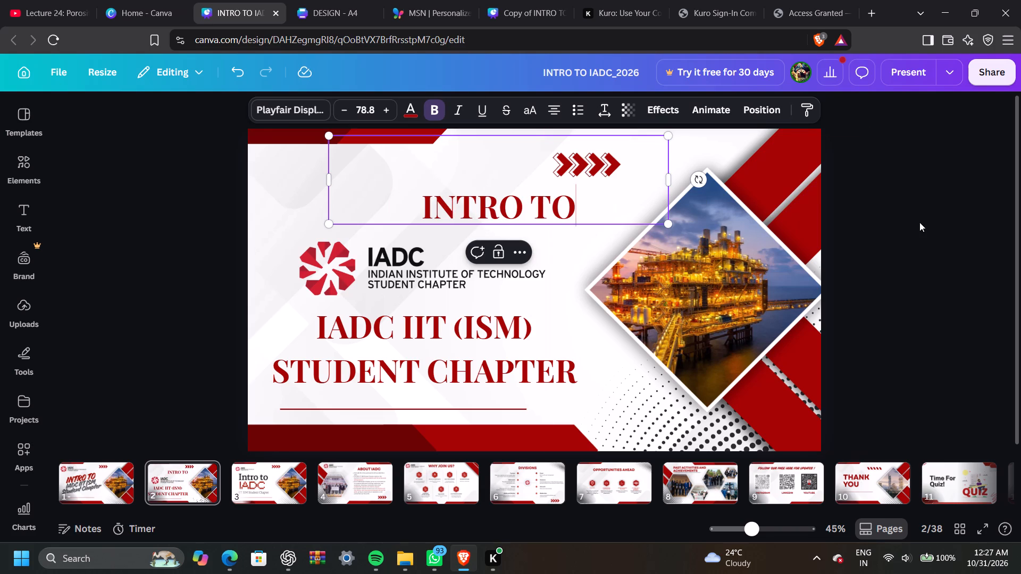
{"action": "left_click", "coordinate": [919, 222]}
Move the INTRO TO text so it sits above the IADC logo.
{"action": "left_click_drag", "start_coordinate": [557, 206], "coordinate": [472, 202]}
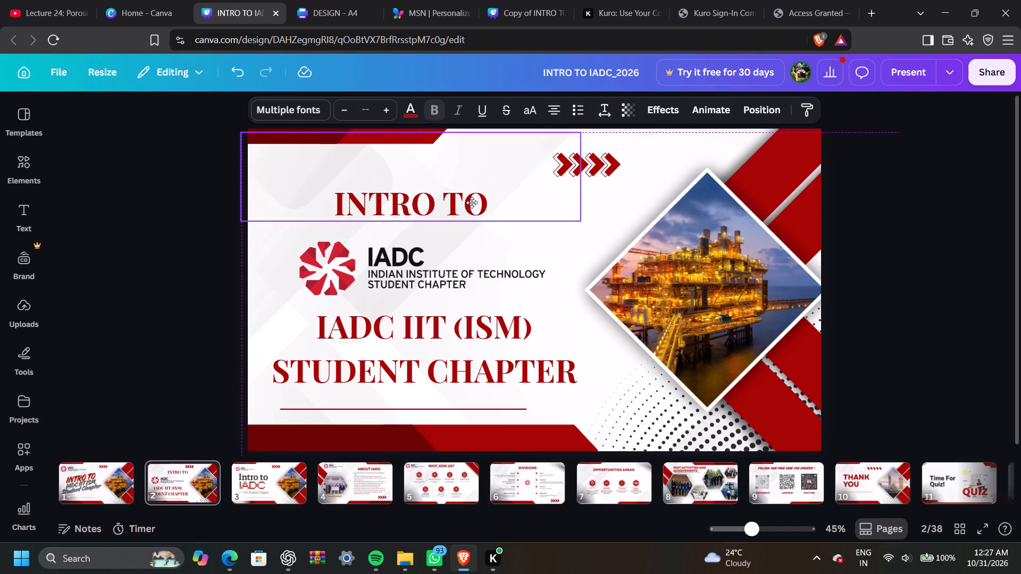
{"action": "left_click_drag", "start_coordinate": [472, 202], "coordinate": [472, 200]}
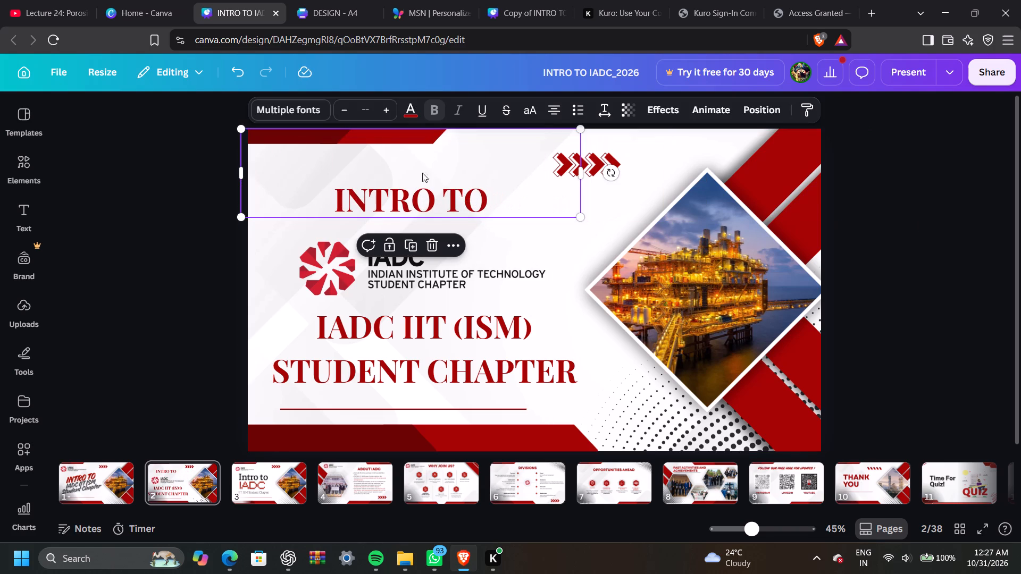
{"action": "left_click", "coordinate": [407, 114]}
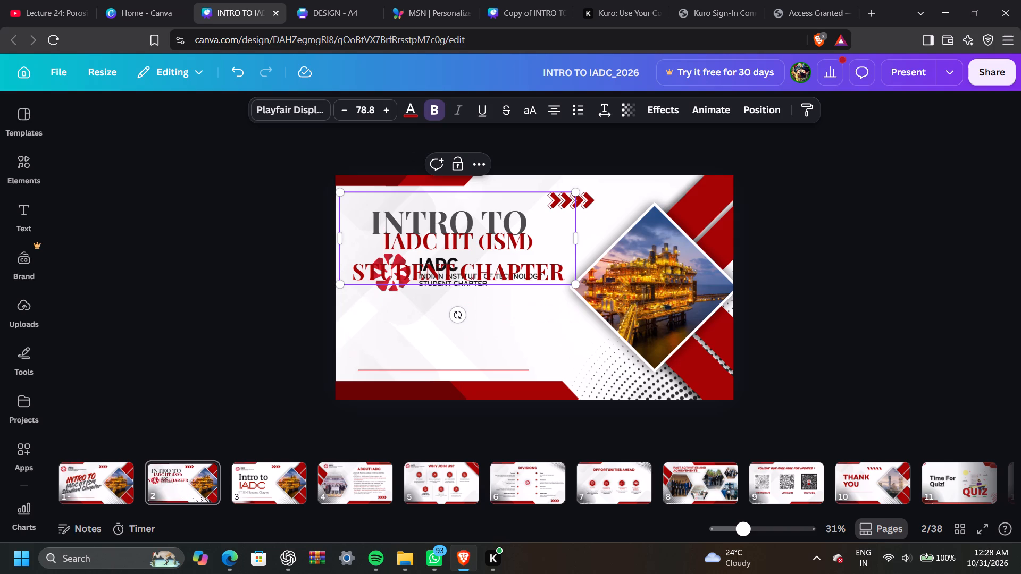
{"action": "key", "text": "BackSpace"}
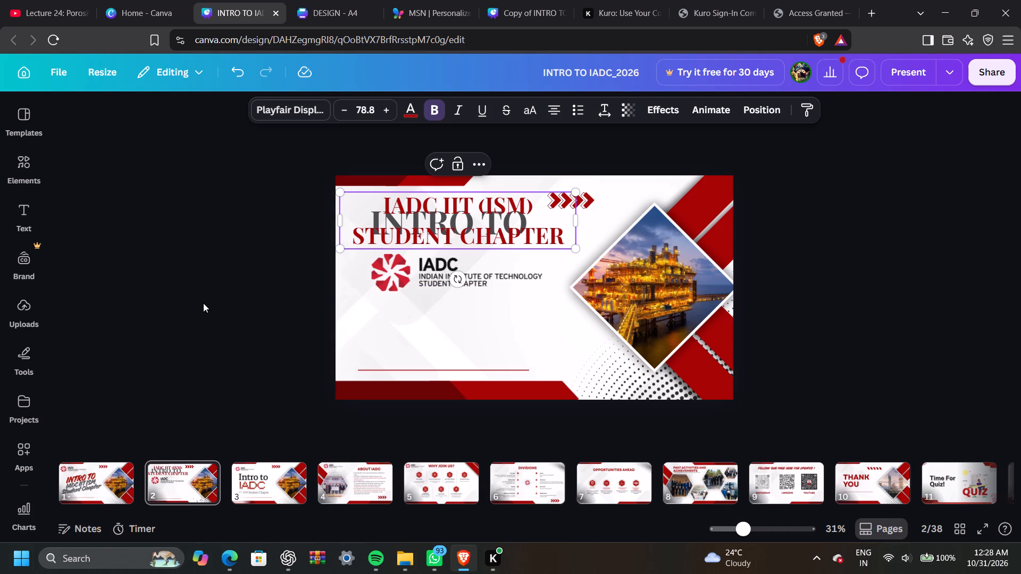
{"action": "left_click", "coordinate": [203, 303]}
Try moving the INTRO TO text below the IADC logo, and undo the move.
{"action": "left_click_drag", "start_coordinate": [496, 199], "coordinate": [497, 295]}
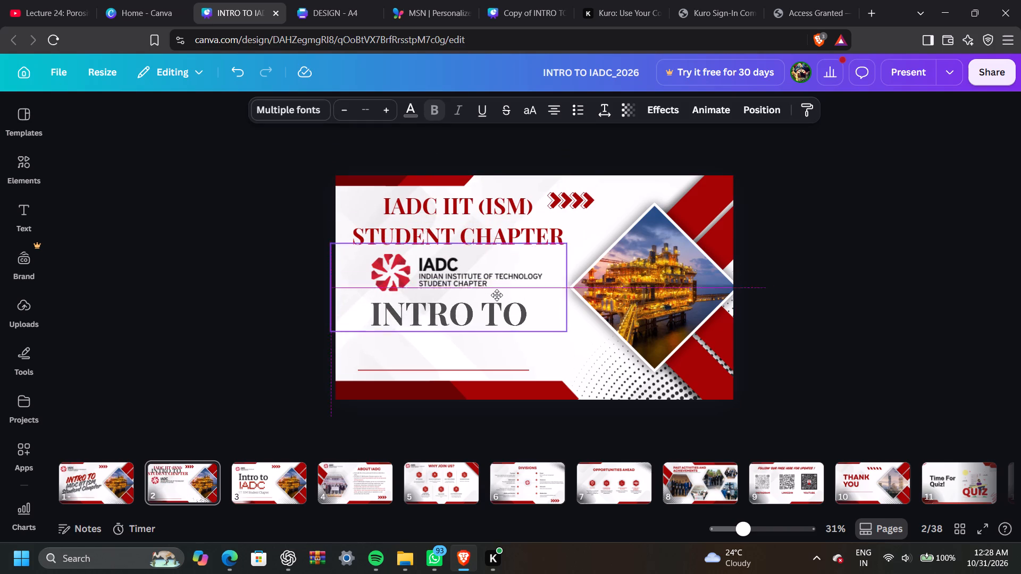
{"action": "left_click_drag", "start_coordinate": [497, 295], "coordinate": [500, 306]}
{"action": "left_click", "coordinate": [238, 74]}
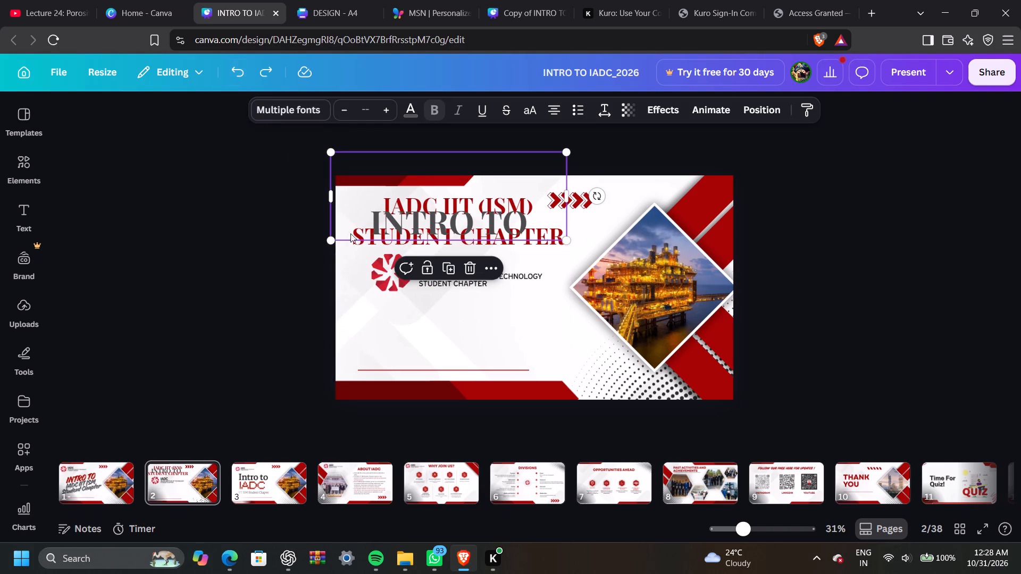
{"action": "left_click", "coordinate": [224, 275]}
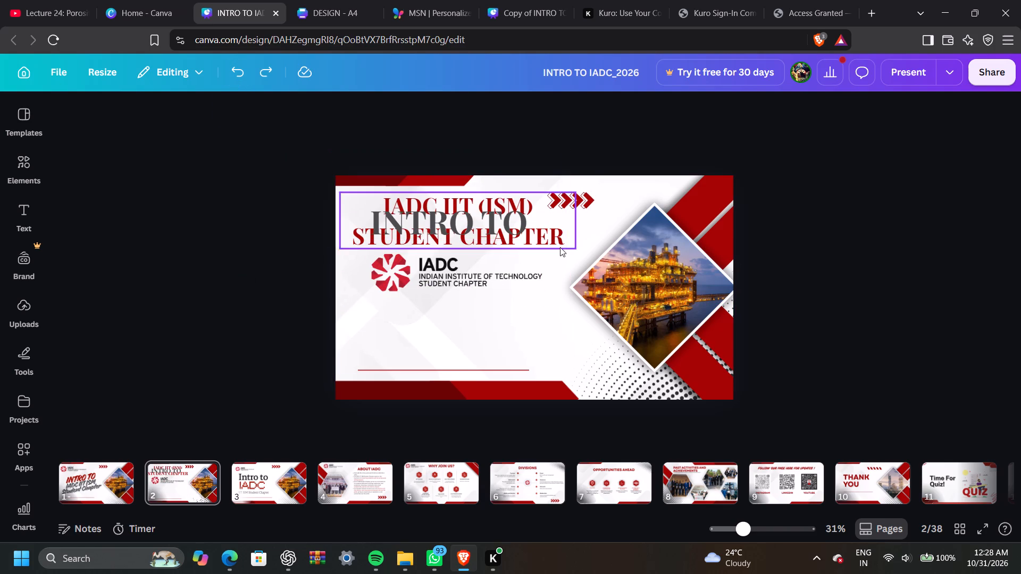
Move the IADC IIT (ISM) STUDENT CHAPTER text box down between the IADC logo and the red line.
{"action": "left_click", "coordinate": [560, 251]}
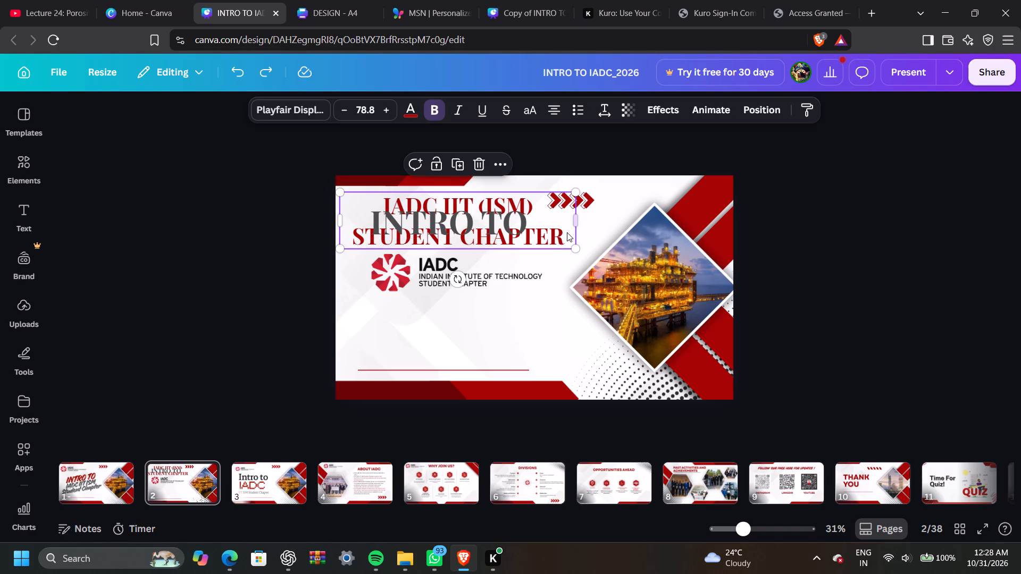
{"action": "left_click_drag", "start_coordinate": [567, 232], "coordinate": [566, 336]}
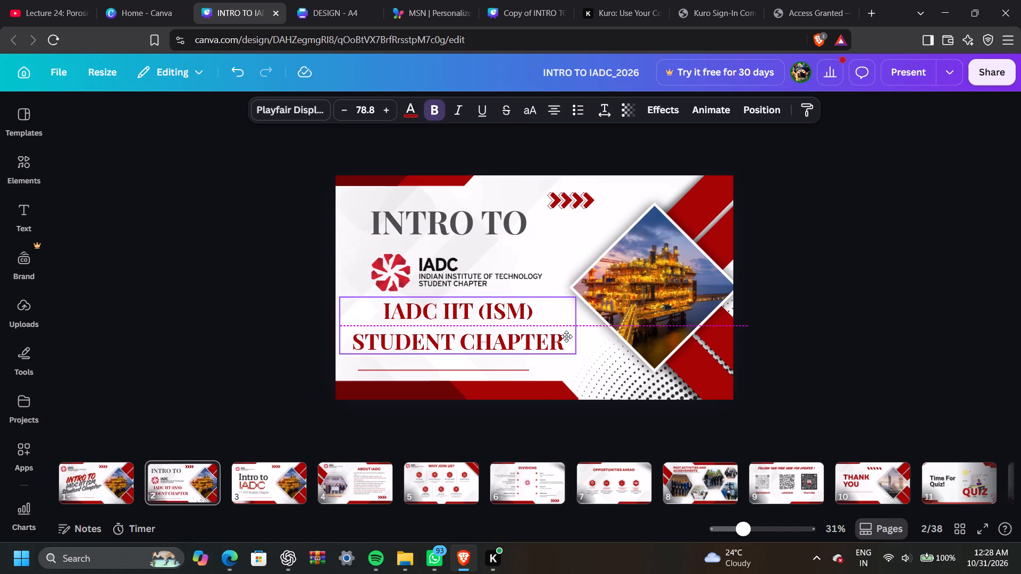
{"action": "left_click_drag", "start_coordinate": [566, 336], "coordinate": [566, 336]}
{"action": "left_click", "coordinate": [267, 325]}
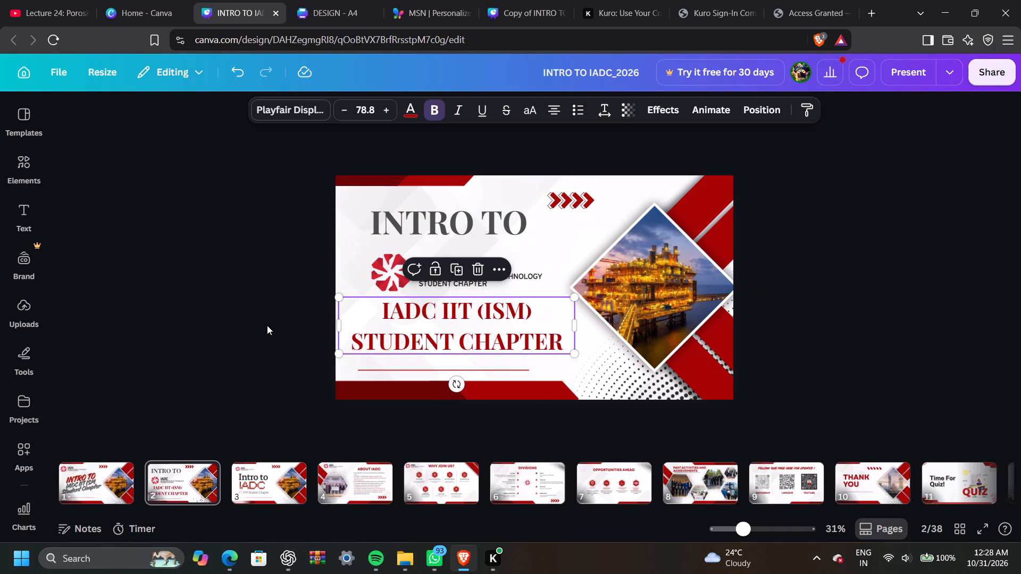
Shift the INTRO TO text slightly so it is roughly centred above the logo and the chapter name.
{"action": "left_click_drag", "start_coordinate": [440, 230], "coordinate": [458, 245]}
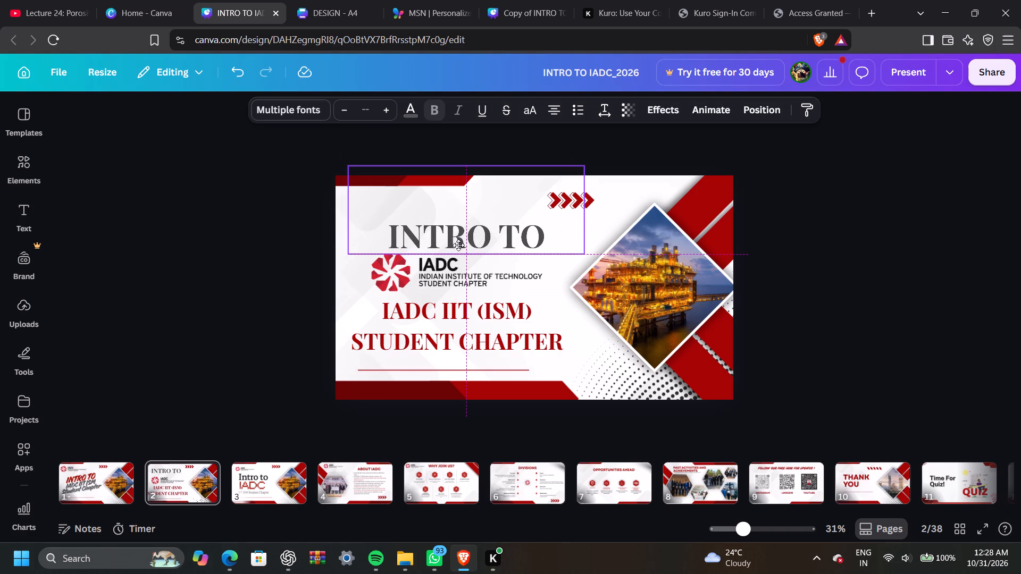
{"action": "left_click_drag", "start_coordinate": [458, 245], "coordinate": [457, 233]}
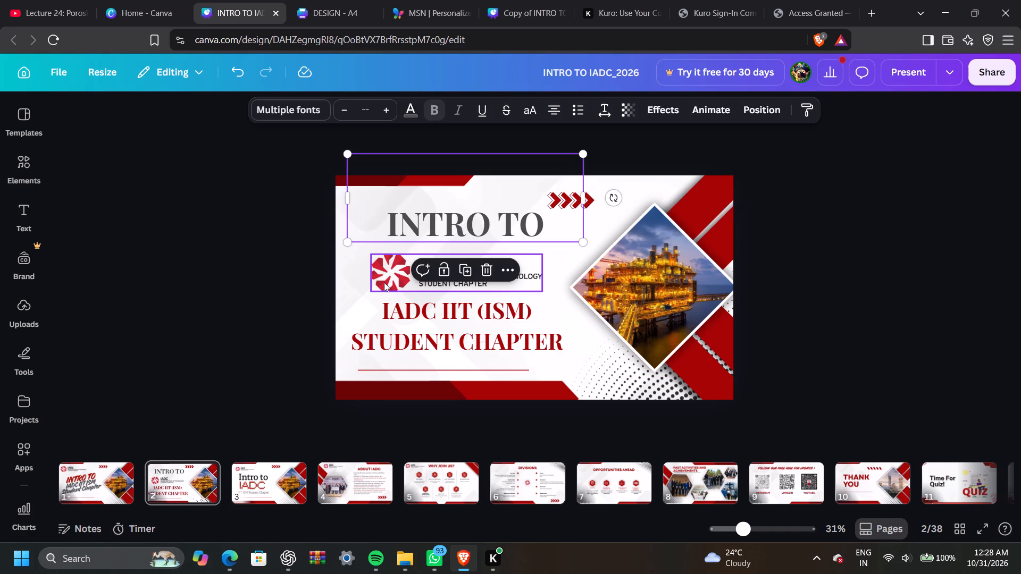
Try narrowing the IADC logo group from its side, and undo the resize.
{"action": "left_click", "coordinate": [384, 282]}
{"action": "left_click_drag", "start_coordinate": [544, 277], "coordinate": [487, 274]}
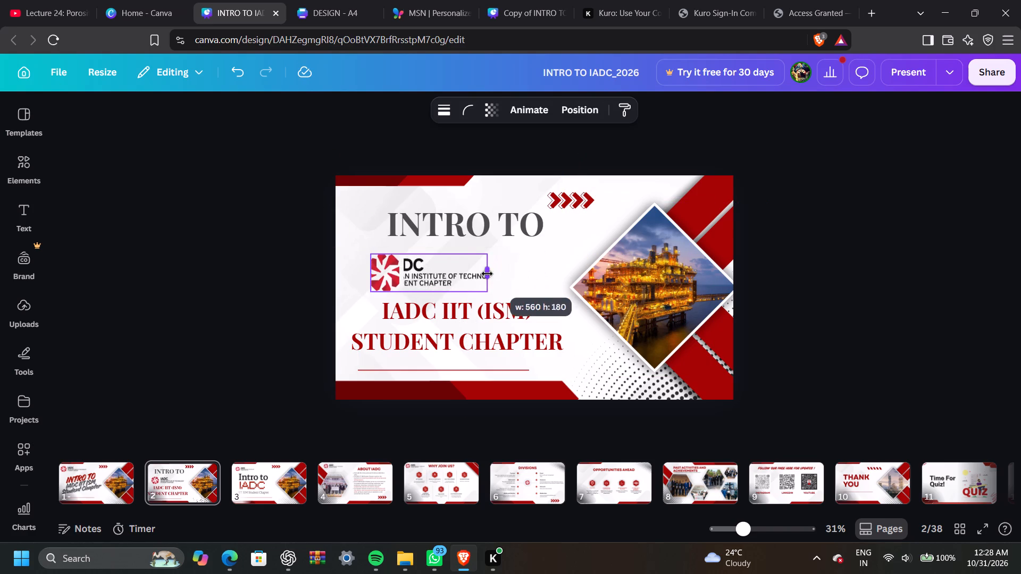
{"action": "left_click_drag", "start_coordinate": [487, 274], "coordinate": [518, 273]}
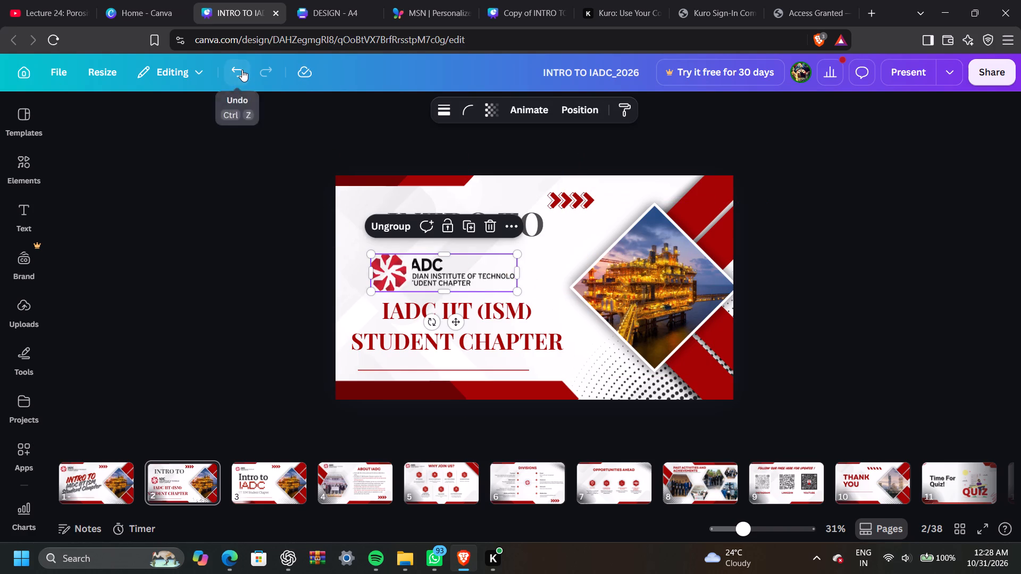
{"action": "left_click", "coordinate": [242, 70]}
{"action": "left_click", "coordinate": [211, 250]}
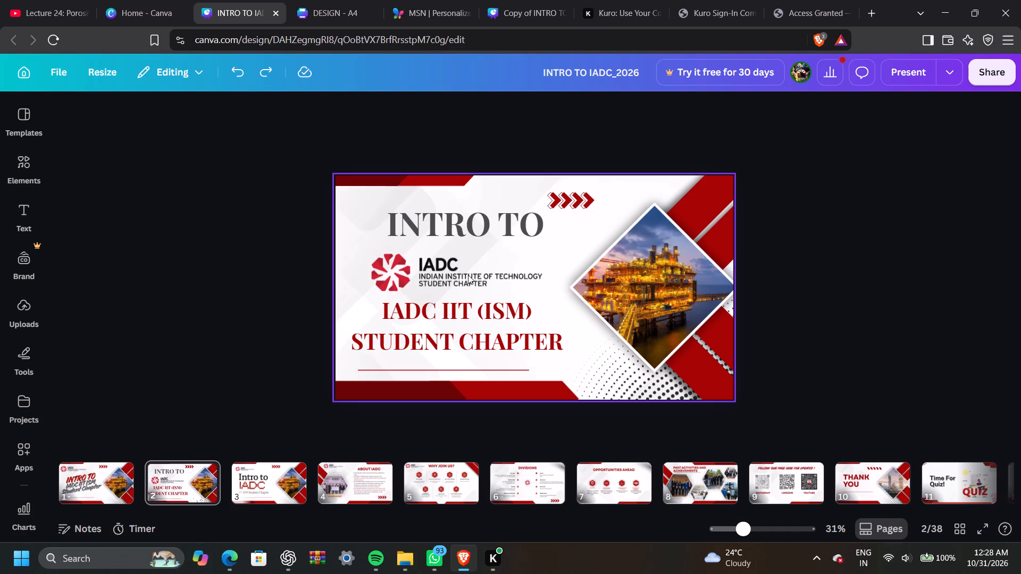
Shrink the IADC logo group from its lower corners to about 540 × 117, keeping it between the two texts.
{"action": "left_click", "coordinate": [468, 275]}
{"action": "left_click_drag", "start_coordinate": [372, 292], "coordinate": [409, 285]}
{"action": "left_click_drag", "start_coordinate": [542, 283], "coordinate": [518, 277]}
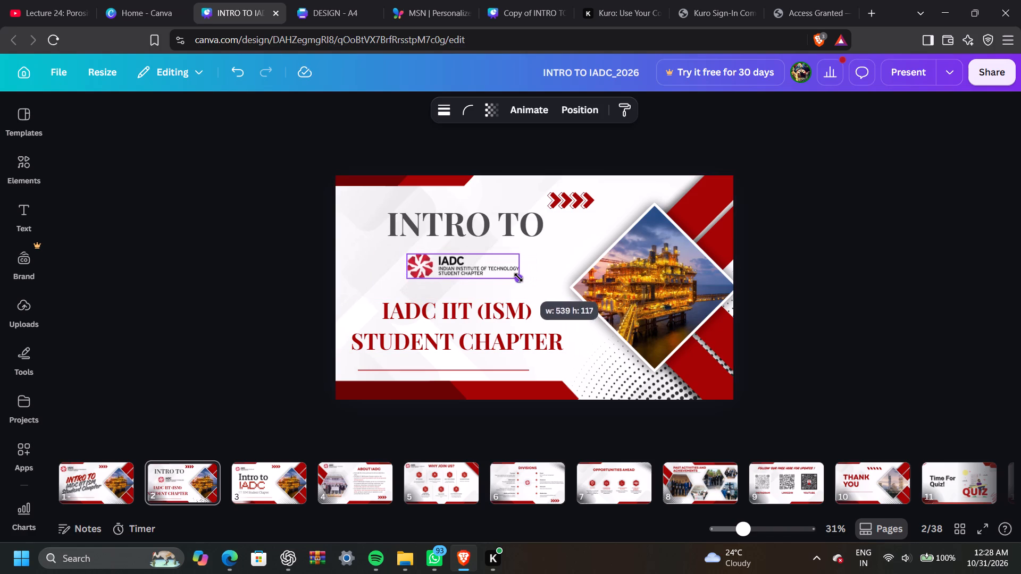
{"action": "left_click_drag", "start_coordinate": [518, 277], "coordinate": [517, 277]}
{"action": "left_click", "coordinate": [255, 303]}
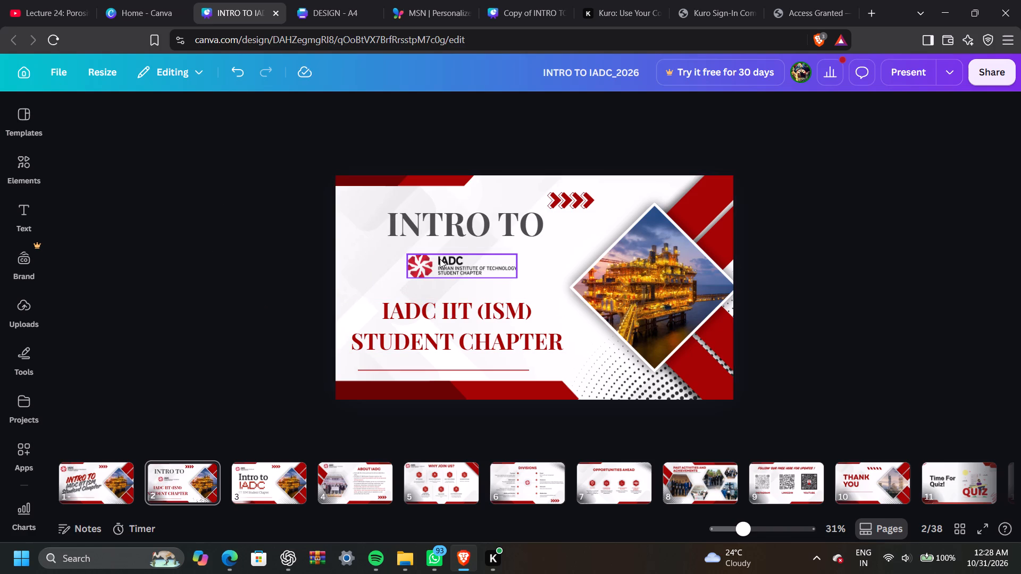
Enlarge the IADC logo group slightly from its lower corner to fill more of the gap between the texts.
{"action": "left_click", "coordinate": [440, 259]}
{"action": "left_click_drag", "start_coordinate": [408, 276], "coordinate": [391, 290]}
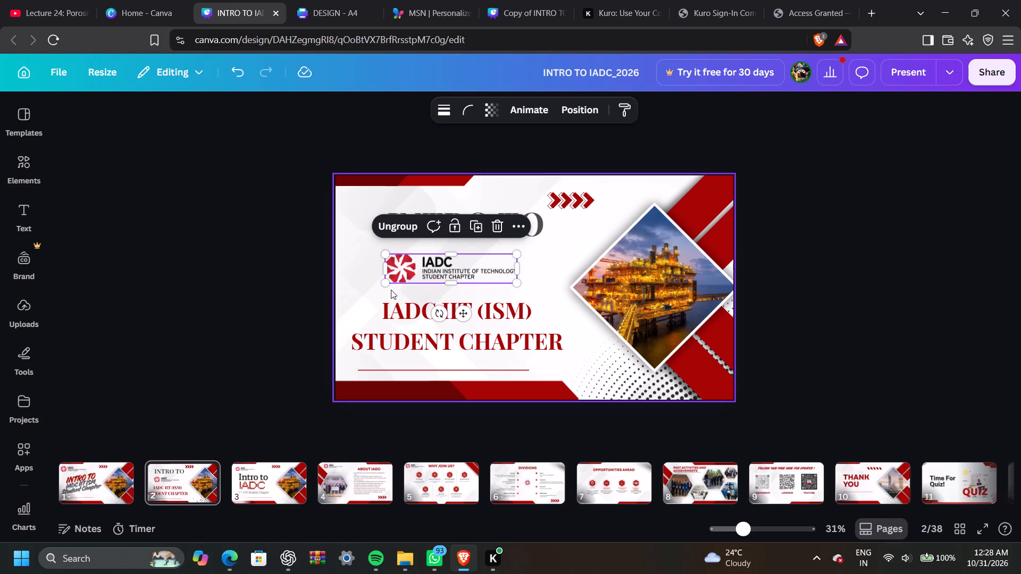
Shift the INTRO TO text closer over the logo on page 2 and reduce its font size to 107.
{"action": "left_click", "coordinate": [779, 277]}
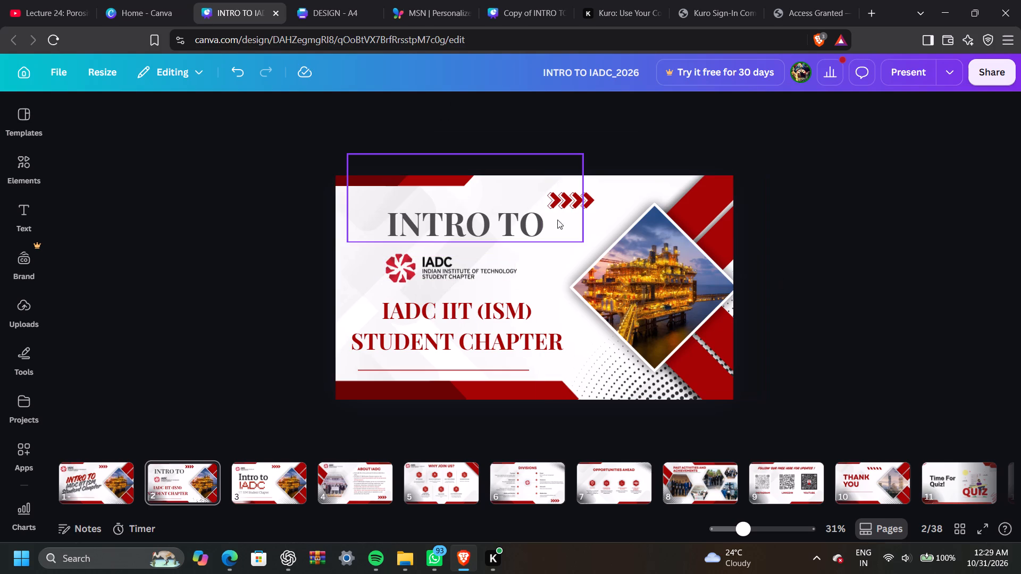
{"action": "left_click_drag", "start_coordinate": [522, 221], "coordinate": [510, 225]}
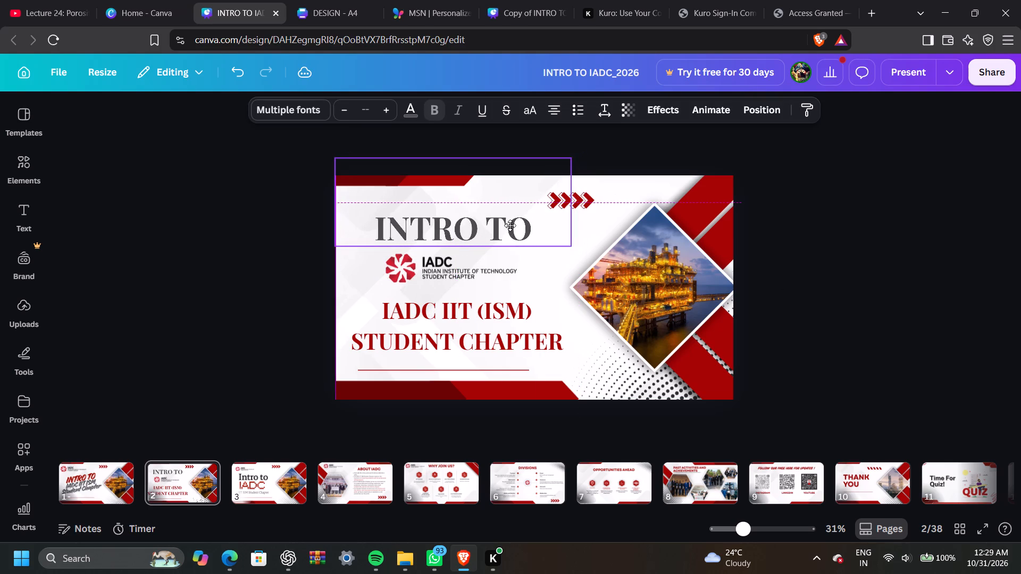
{"action": "left_click_drag", "start_coordinate": [510, 225], "coordinate": [510, 225]}
{"action": "triple_click", "coordinate": [350, 107]}
{"action": "triple_click", "coordinate": [350, 107]}
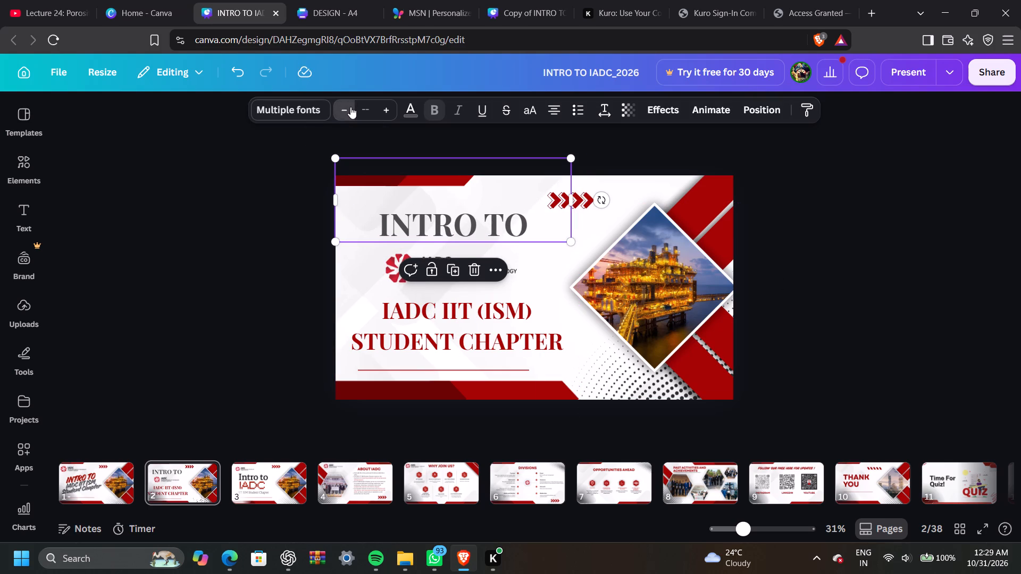
{"action": "triple_click", "coordinate": [350, 107]}
{"action": "left_click_drag", "start_coordinate": [350, 107], "coordinate": [197, 263]}
{"action": "left_click", "coordinate": [197, 263]}
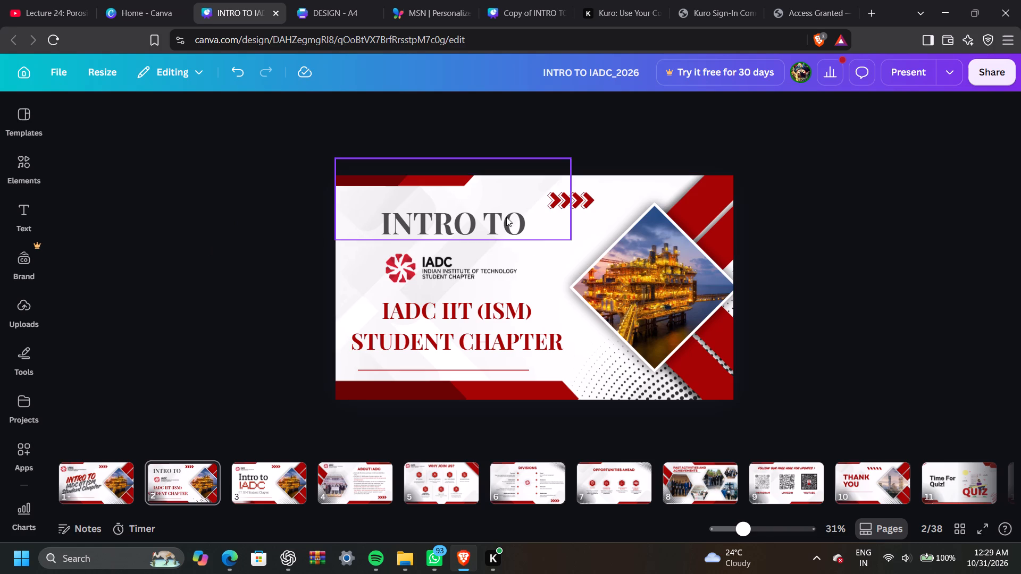
Remove the empty line above INTRO TO and place the text back just above the IADC logo.
{"action": "left_click_drag", "start_coordinate": [506, 217], "coordinate": [508, 229]}
{"action": "left_click", "coordinate": [366, 220]}
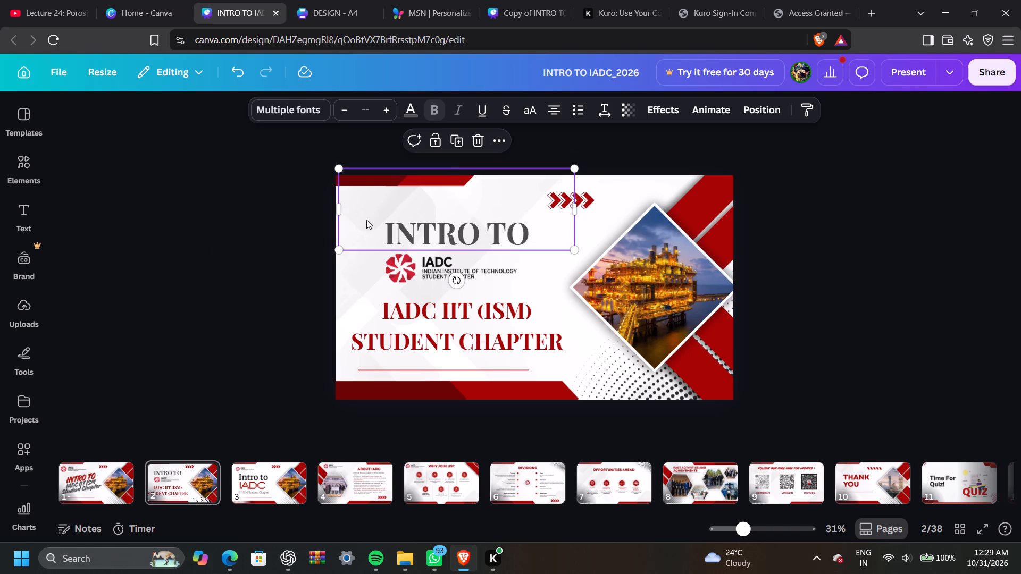
{"action": "key", "text": "BackSpace"}
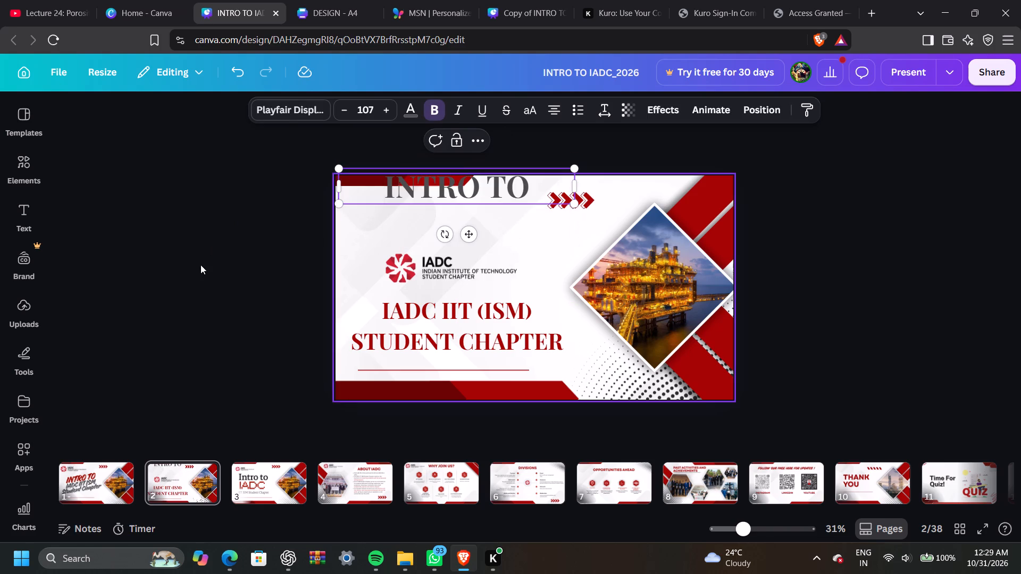
{"action": "left_click", "coordinate": [200, 263]}
{"action": "left_click_drag", "start_coordinate": [422, 200], "coordinate": [414, 239]}
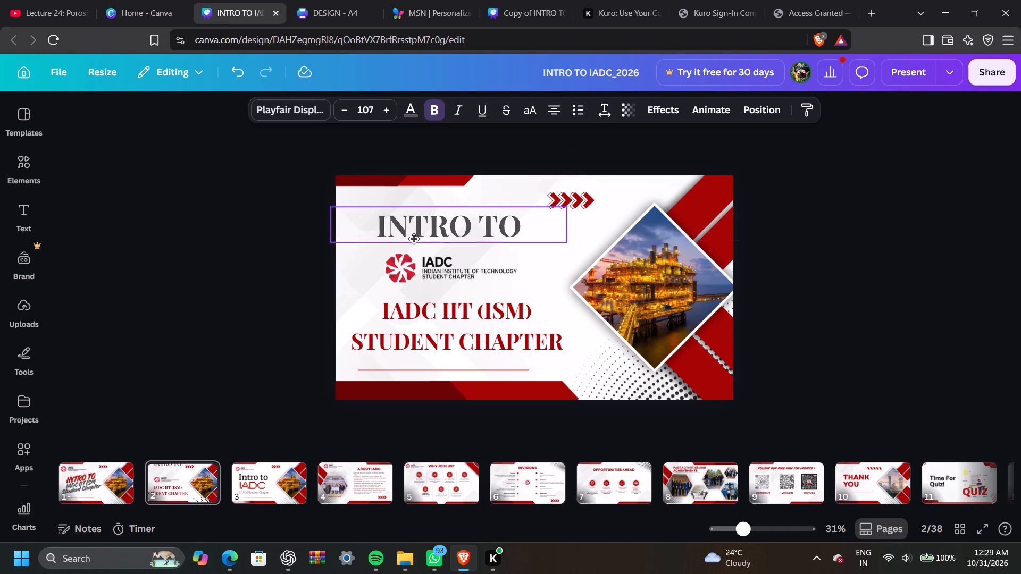
{"action": "left_click_drag", "start_coordinate": [414, 239], "coordinate": [414, 246]}
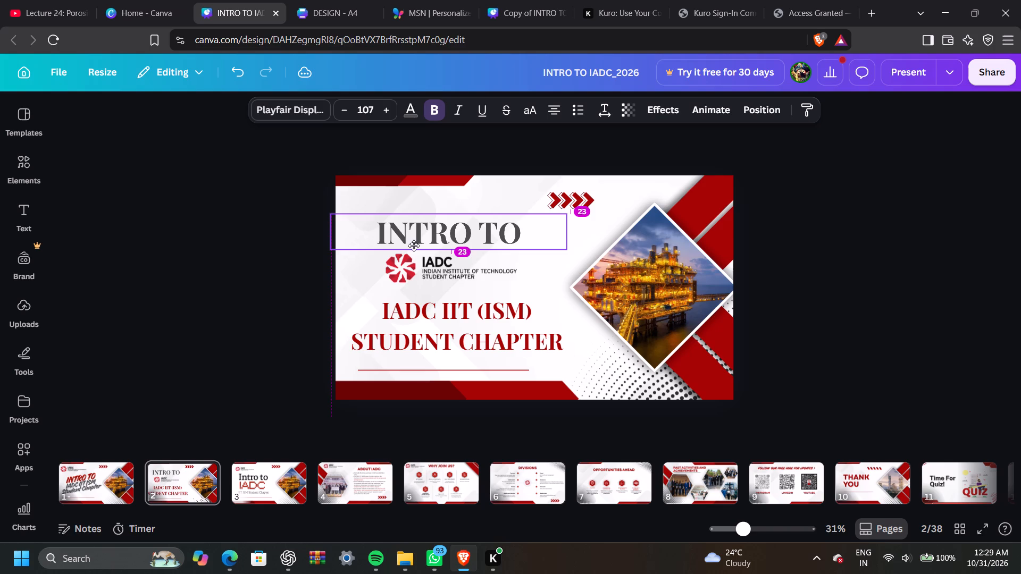
{"action": "left_click_drag", "start_coordinate": [414, 246], "coordinate": [414, 243]}
{"action": "left_click", "coordinate": [277, 284]}
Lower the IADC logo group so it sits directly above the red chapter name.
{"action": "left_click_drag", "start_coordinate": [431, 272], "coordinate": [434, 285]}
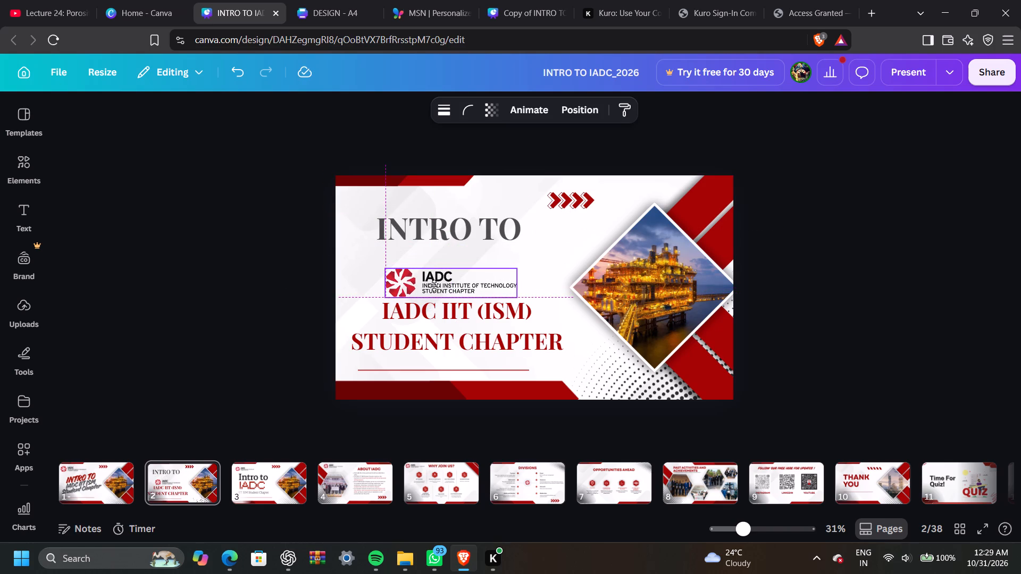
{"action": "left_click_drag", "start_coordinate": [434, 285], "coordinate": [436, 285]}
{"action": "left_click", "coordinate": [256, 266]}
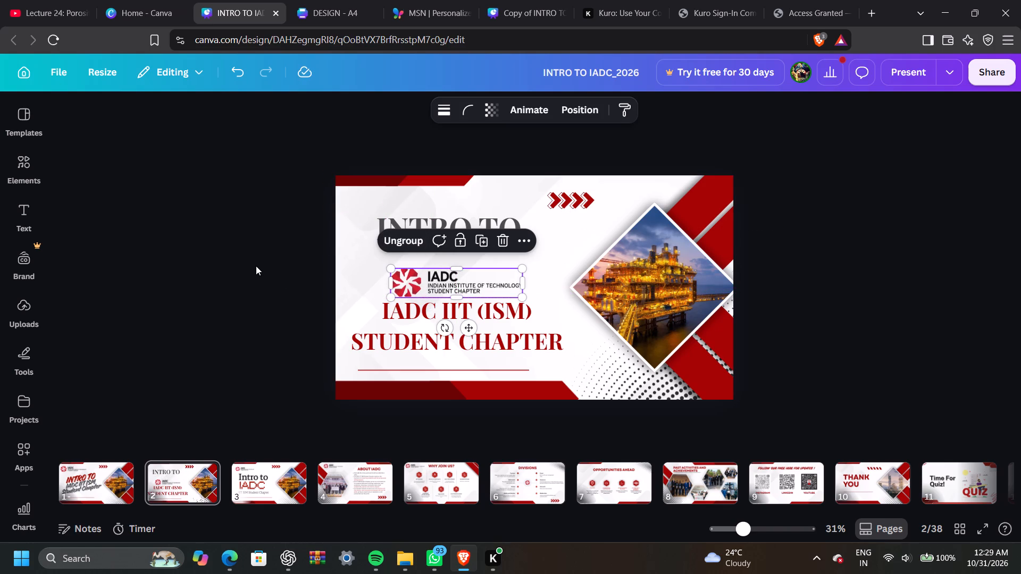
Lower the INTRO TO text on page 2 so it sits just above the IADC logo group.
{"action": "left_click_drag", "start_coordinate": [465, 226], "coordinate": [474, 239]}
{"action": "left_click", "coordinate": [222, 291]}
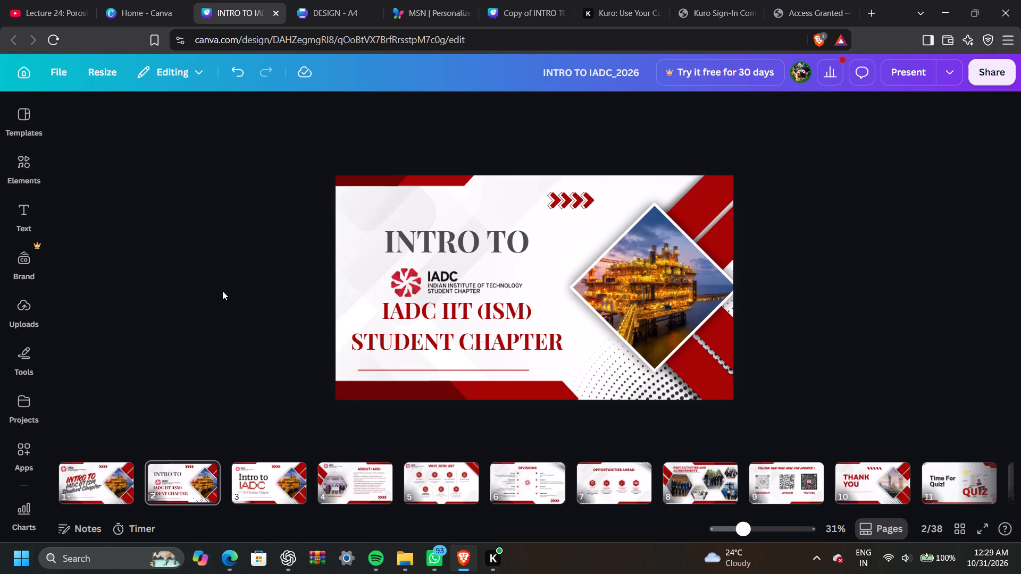
Move the IADC logo group to the slide's upper-left corner, above the INTRO TO text and beneath the red header strip.
{"action": "left_click_drag", "start_coordinate": [447, 286], "coordinate": [399, 225]}
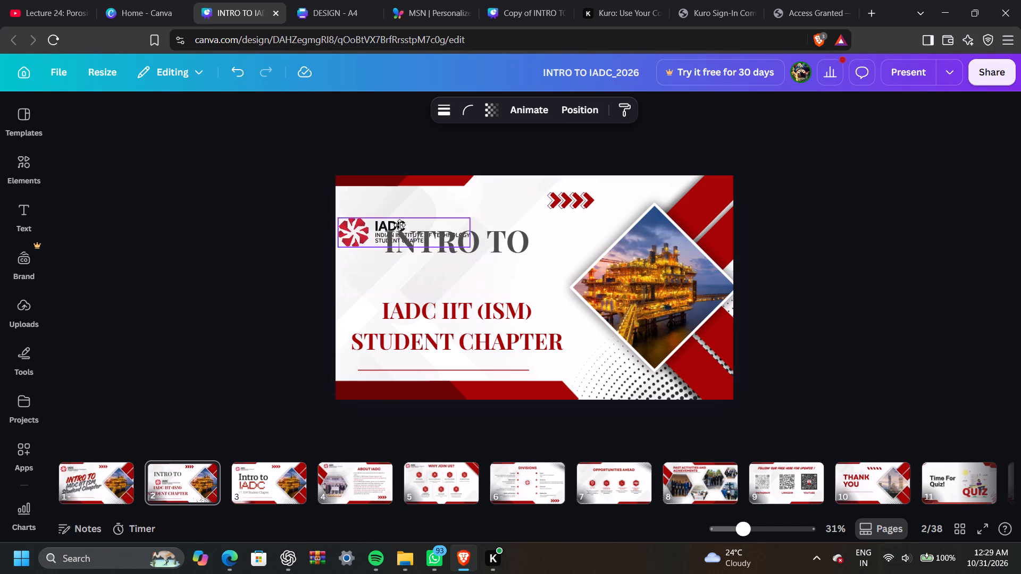
{"action": "left_click_drag", "start_coordinate": [399, 225], "coordinate": [408, 209]}
{"action": "left_click", "coordinate": [257, 277]}
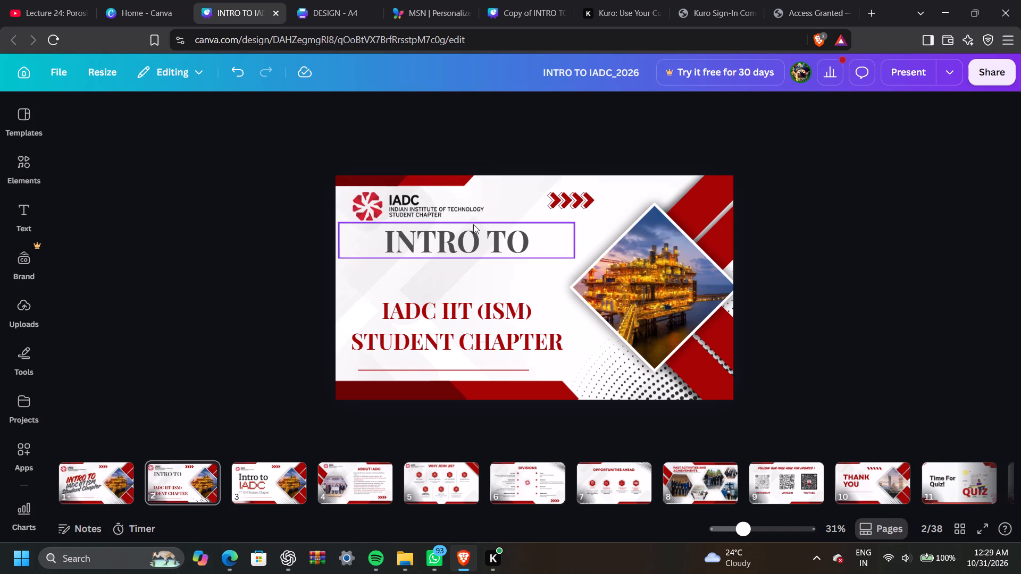
Lower the INTRO TO text into the gap between the IADC logo and the red chapter name.
{"action": "left_click_drag", "start_coordinate": [475, 229], "coordinate": [475, 247]}
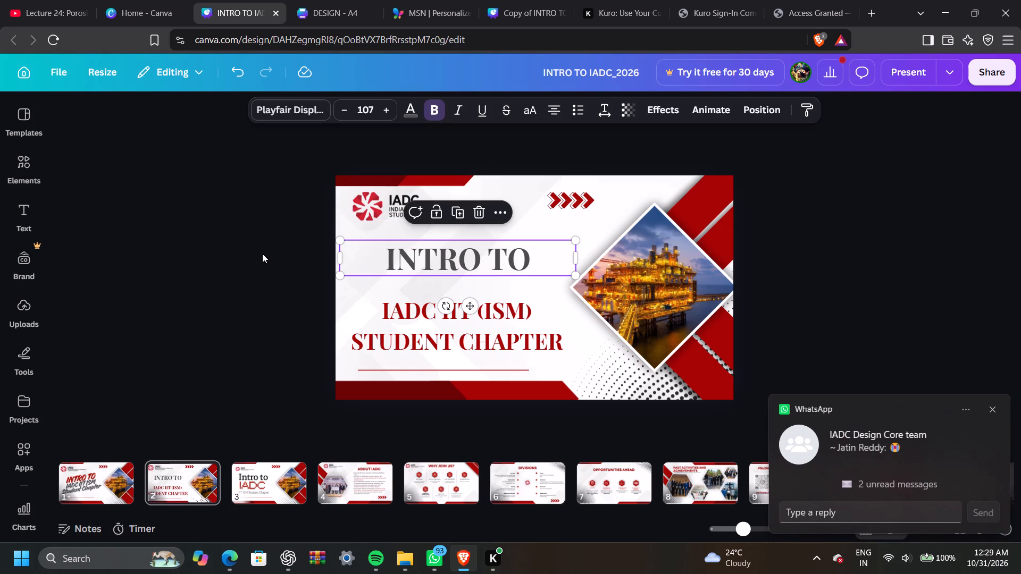
{"action": "left_click", "coordinate": [262, 254]}
Shift the IADC logo group slightly closer to the slide's left edge and enlarge it a little from its lower corner.
{"action": "left_click_drag", "start_coordinate": [392, 206], "coordinate": [384, 209]}
{"action": "left_click_drag", "start_coordinate": [468, 227], "coordinate": [482, 234]}
{"action": "left_click", "coordinate": [226, 266]}
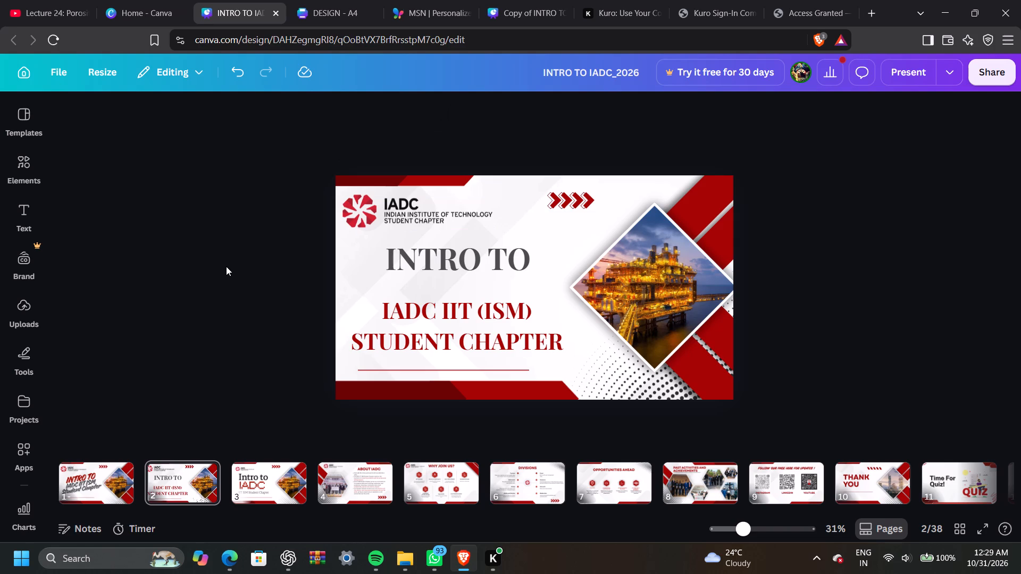
Open the INTRO TO text for editing and place the cursor within it.
{"action": "left_click", "coordinate": [480, 264]}
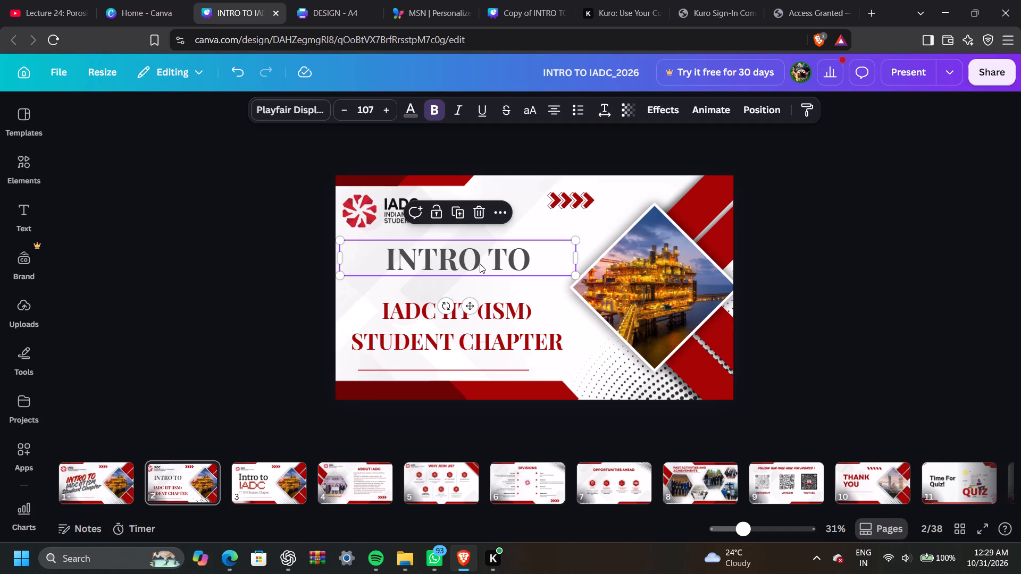
{"action": "left_click", "coordinate": [486, 265]}
{"action": "key", "text": "Left"}
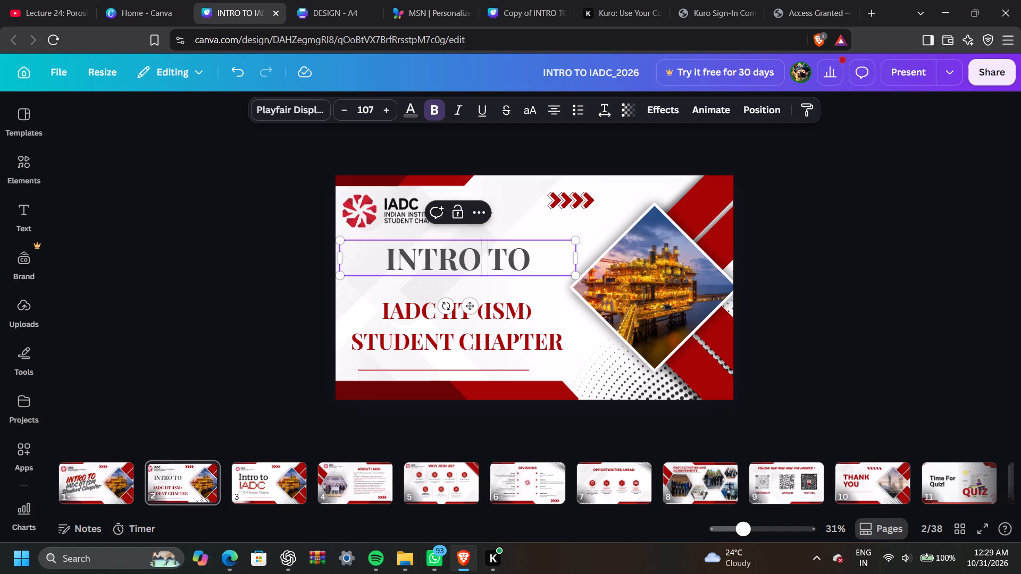
Expand the grey heading's wording to INTRODUCTION TO.
{"action": "type", "text": "DU"}
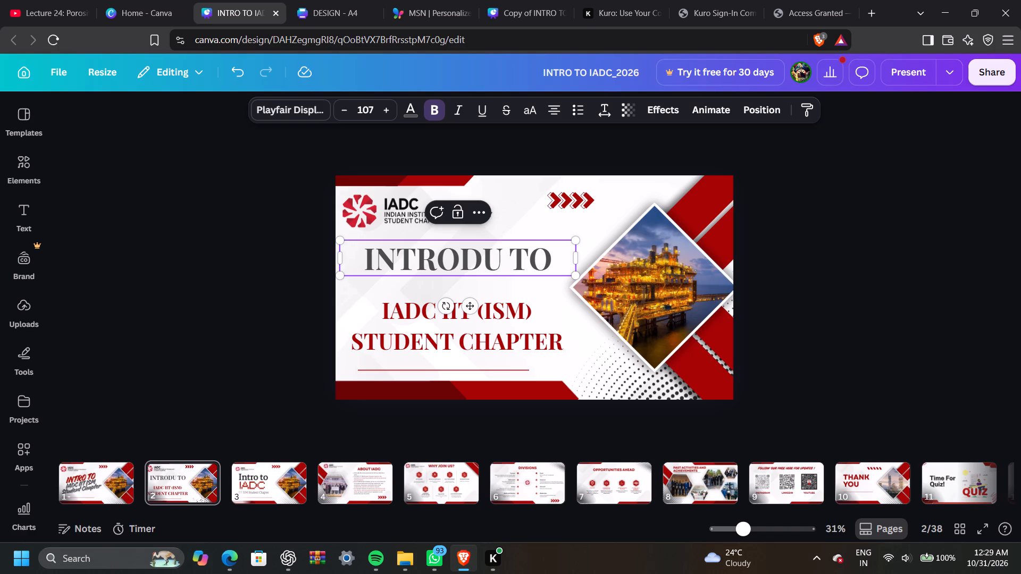
{"action": "type", "text": "CTION"}
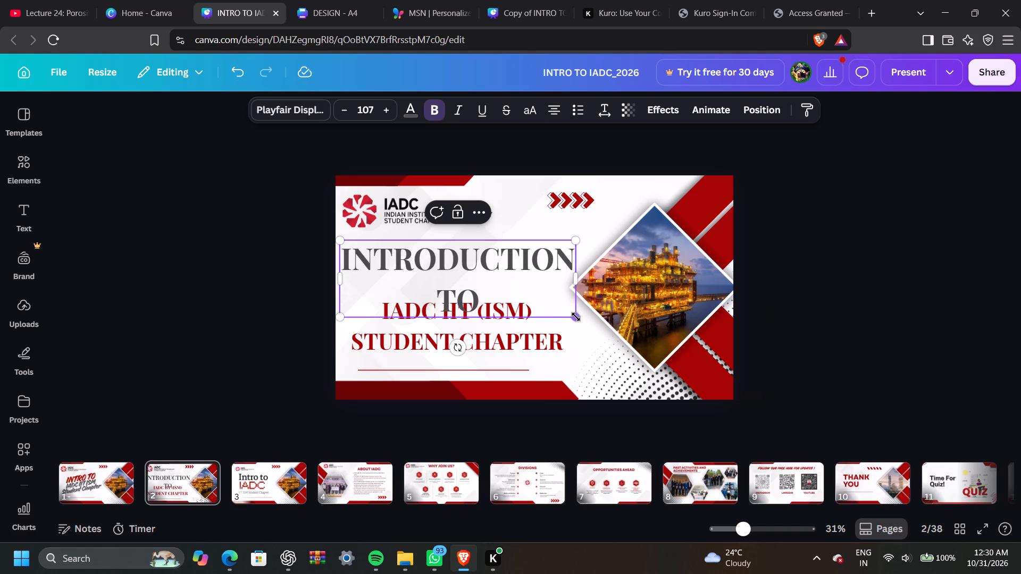
{"action": "left_click_drag", "start_coordinate": [576, 317], "coordinate": [545, 292]}
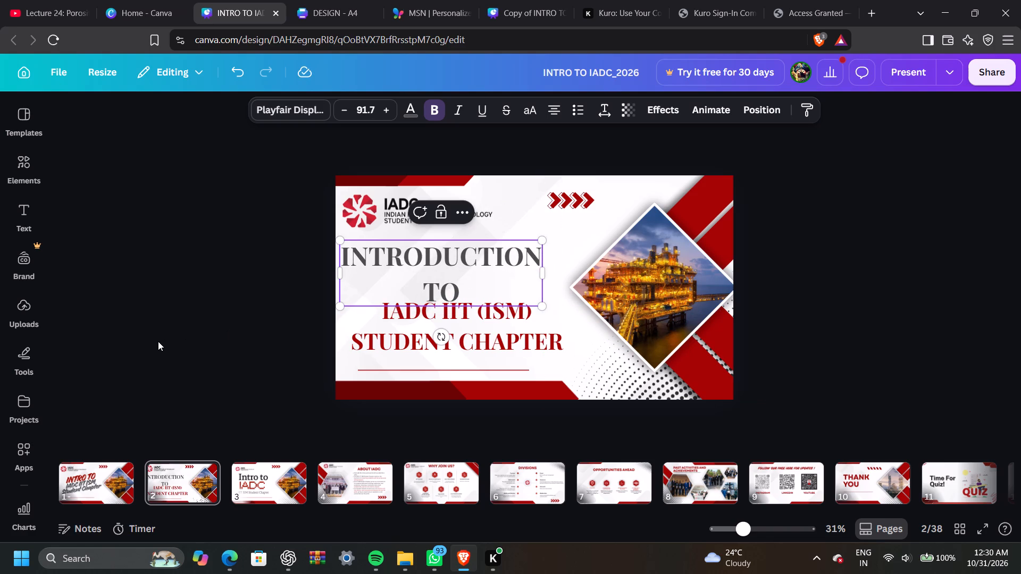
{"action": "left_click", "coordinate": [158, 341]}
{"action": "left_click_drag", "start_coordinate": [405, 281], "coordinate": [421, 275]}
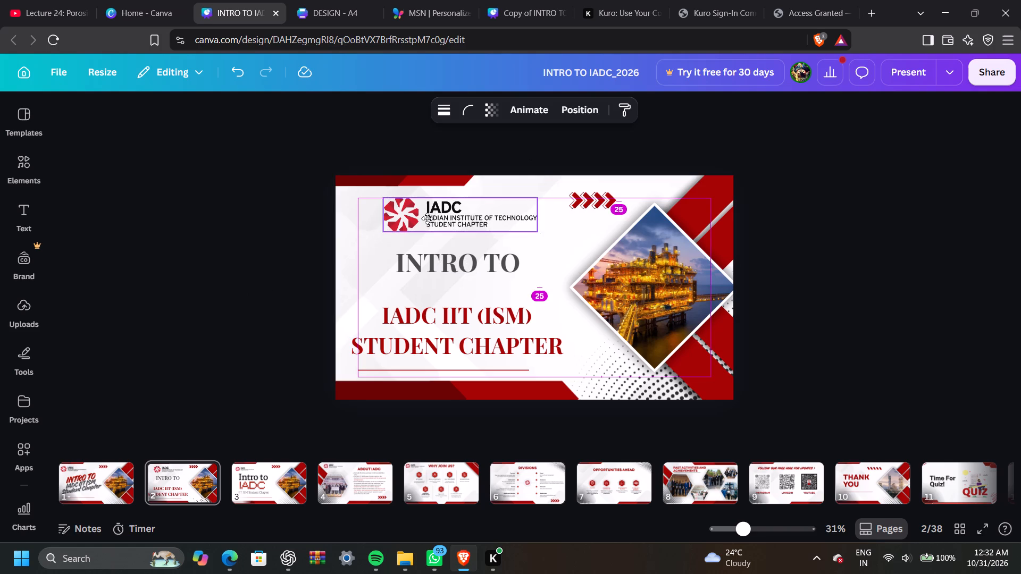
{"action": "left_click", "coordinate": [314, 236]}
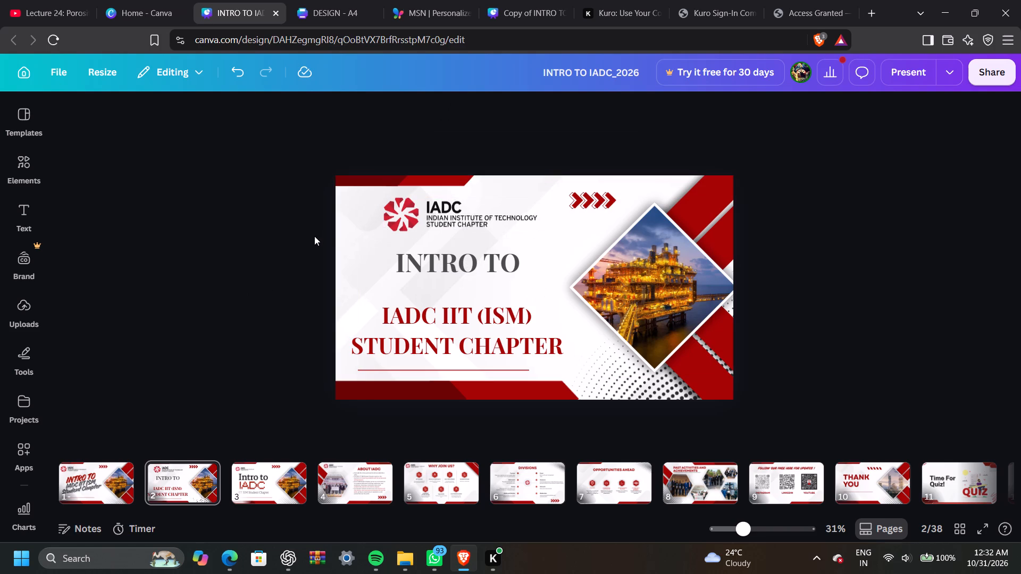
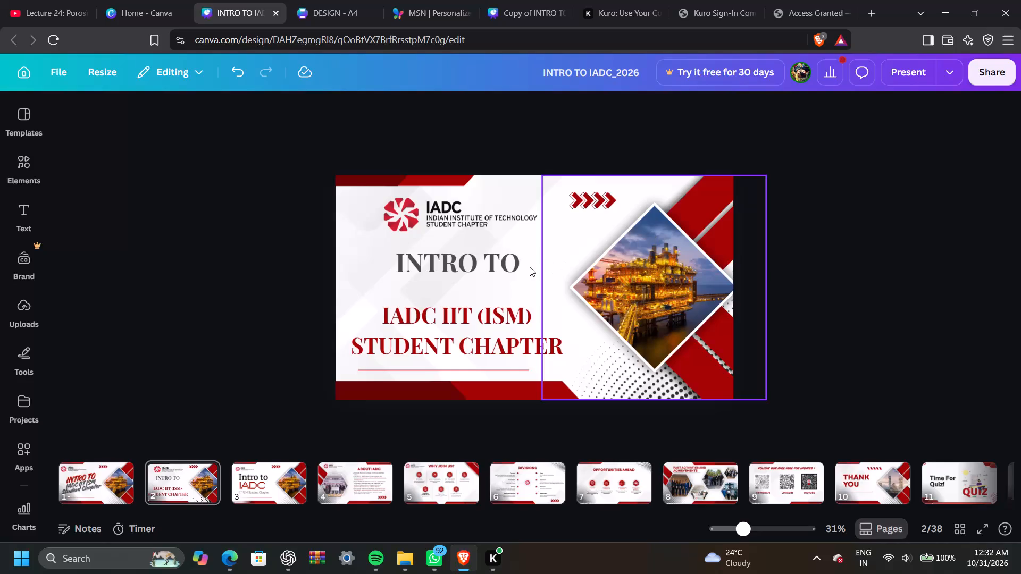
Add a colon to the end of the grey heading on page 2 so it reads INTRO TO:.
{"action": "double_click", "coordinate": [525, 267]}
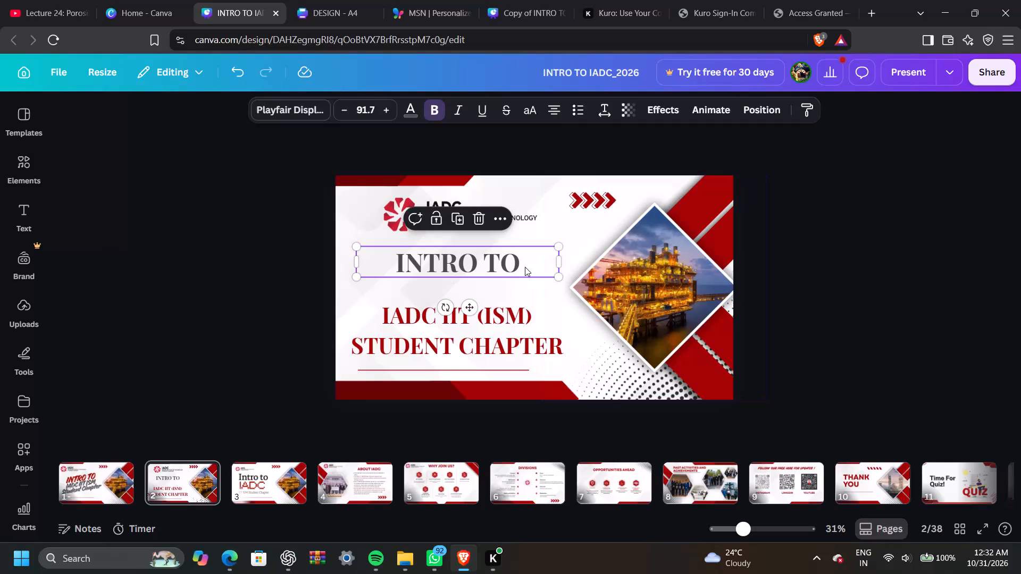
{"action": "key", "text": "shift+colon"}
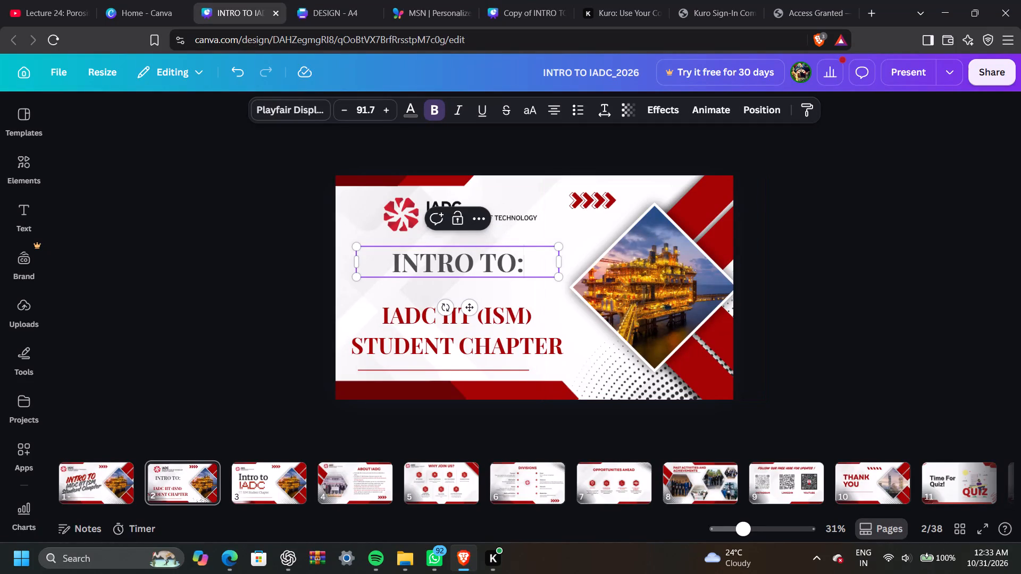
{"action": "left_click", "coordinate": [815, 274]}
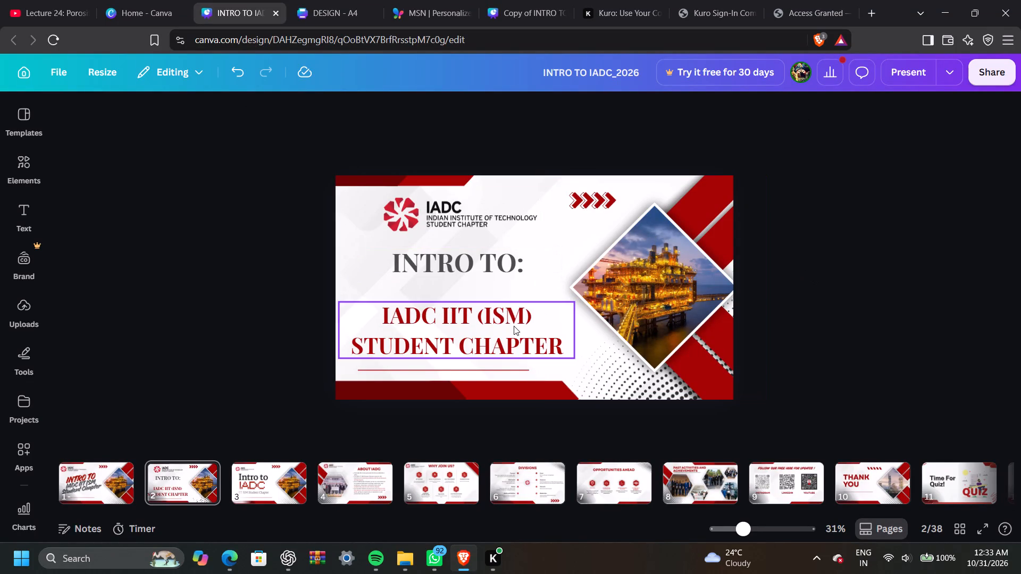
Move the red IADC IIT (ISM) STUDENT CHAPTER text slightly up, closer to the INTRO TO: heading and centred beneath it.
{"action": "left_click_drag", "start_coordinate": [514, 326], "coordinate": [513, 318]}
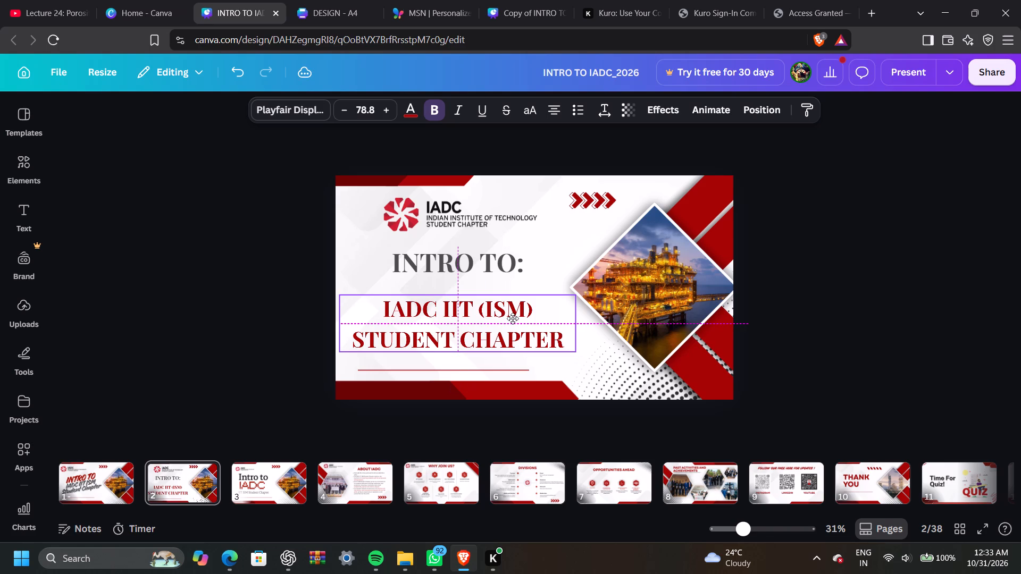
{"action": "left_click_drag", "start_coordinate": [513, 318], "coordinate": [513, 319]}
{"action": "left_click", "coordinate": [273, 333]}
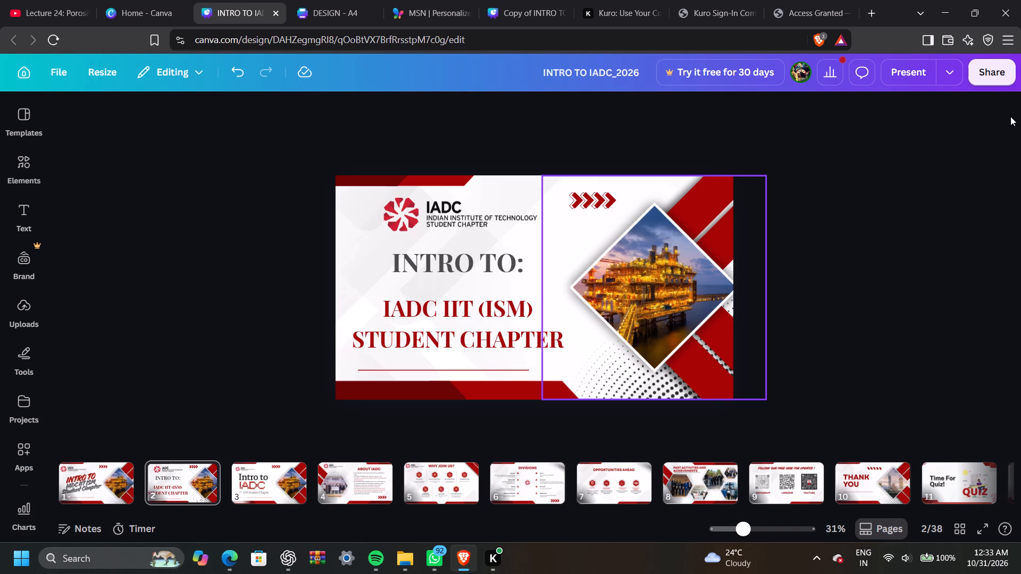
Copy the presentation's share link with edit access for anyone with the link.
{"action": "left_click", "coordinate": [998, 73]}
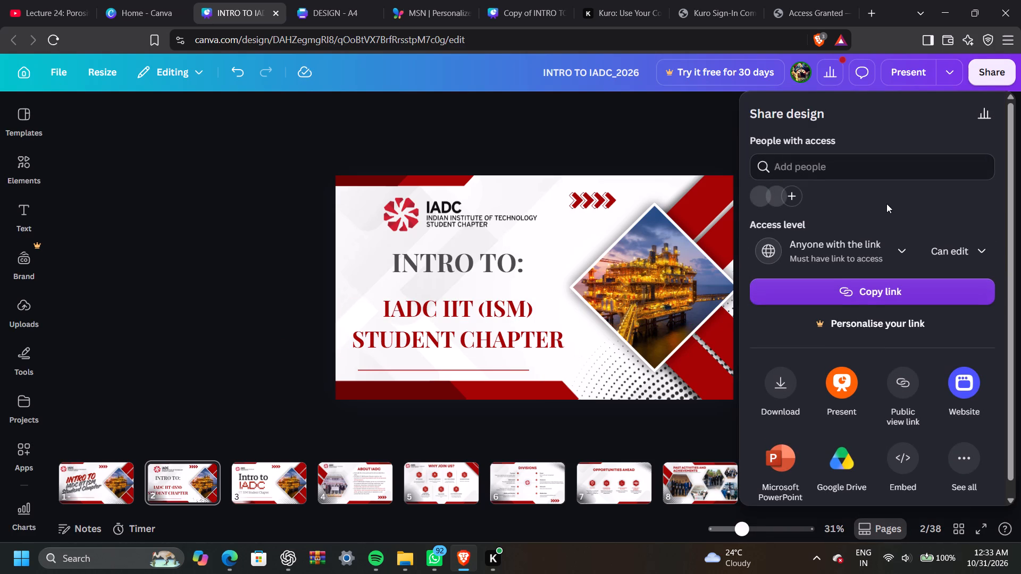
{"action": "left_click", "coordinate": [841, 292]}
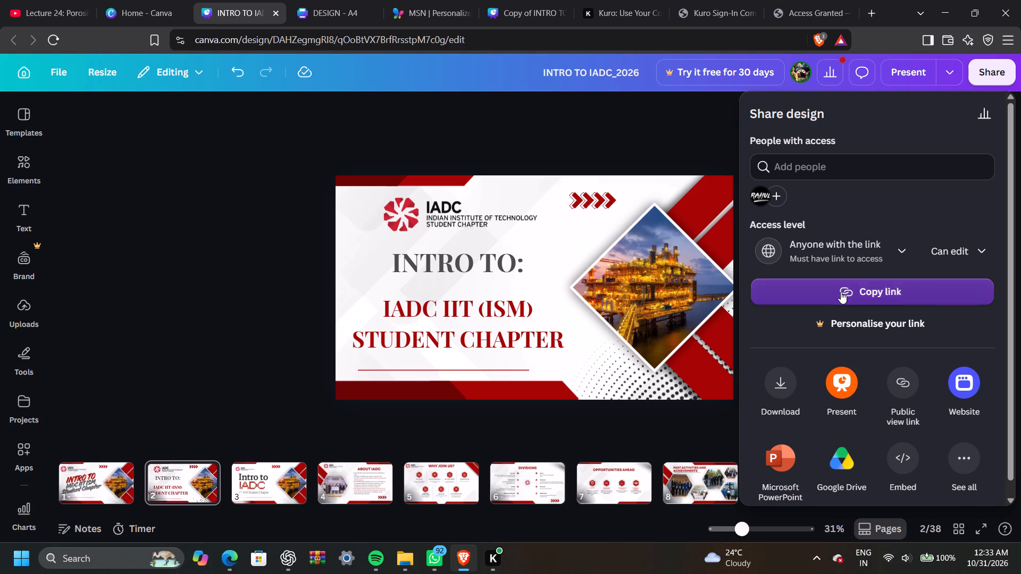